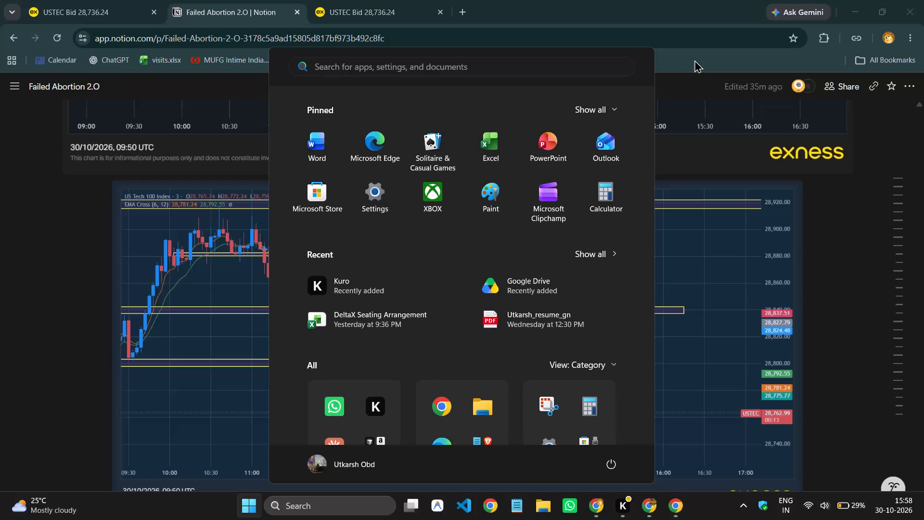
Bring the open Chrome profile chooser window forward and close it.
scroll(540, 286, down, 1)
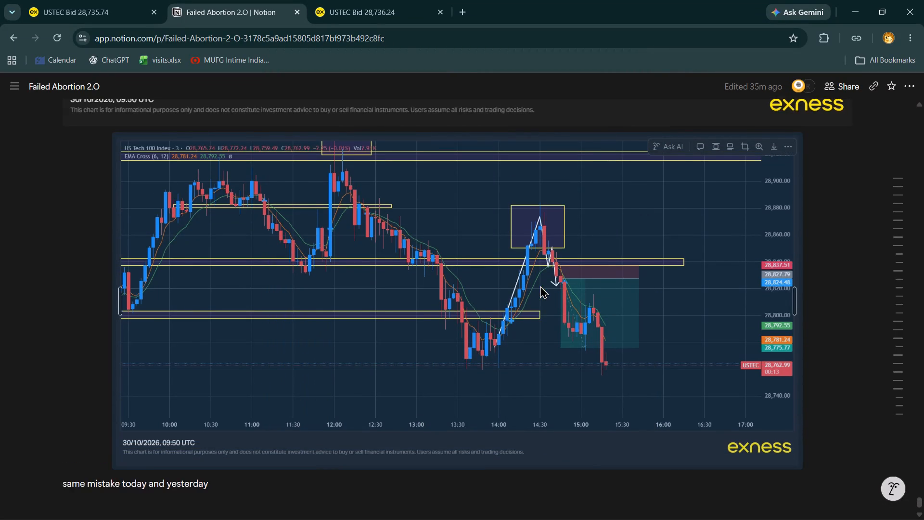
scroll(540, 286, down, 1)
click(685, 519)
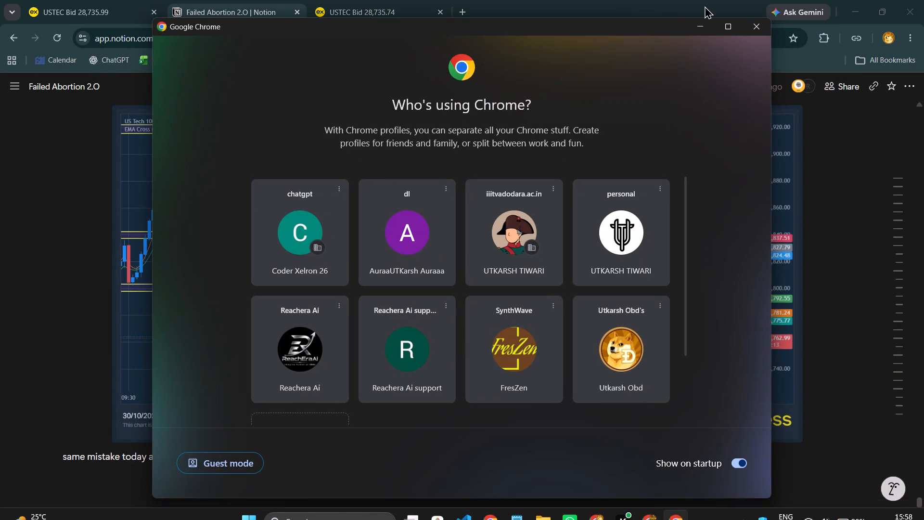
click(751, 25)
Review the USTEC trade charts and written notes on the Failed Abortion 2.O page, from the latest entry back to earlier ones.
click(407, 462)
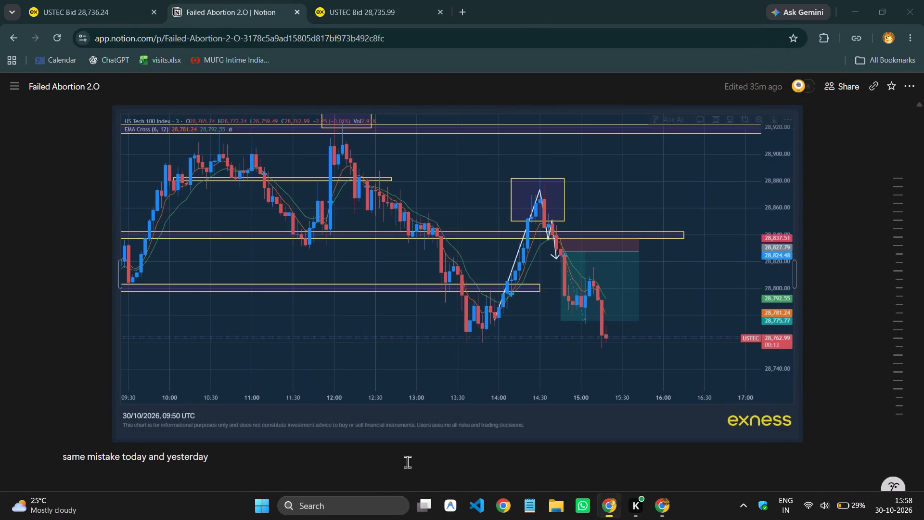
scroll(407, 462, up, 1)
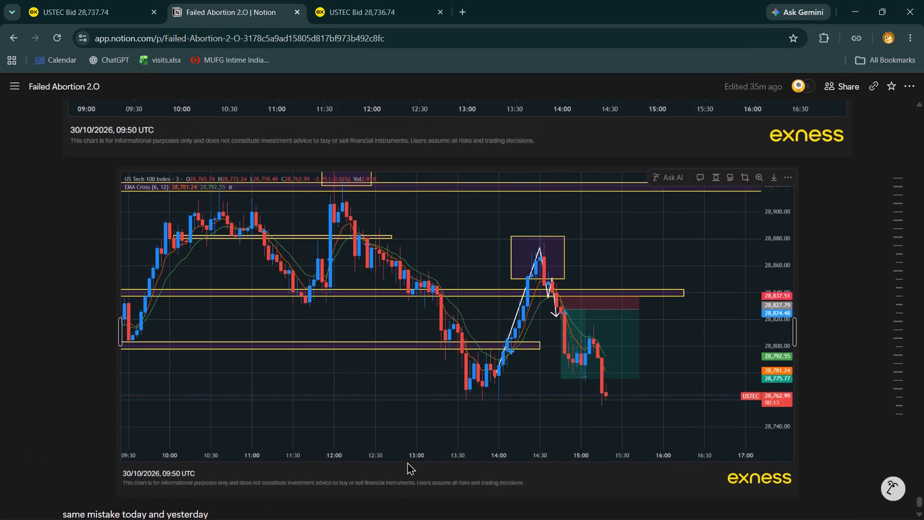
scroll(407, 462, up, 3)
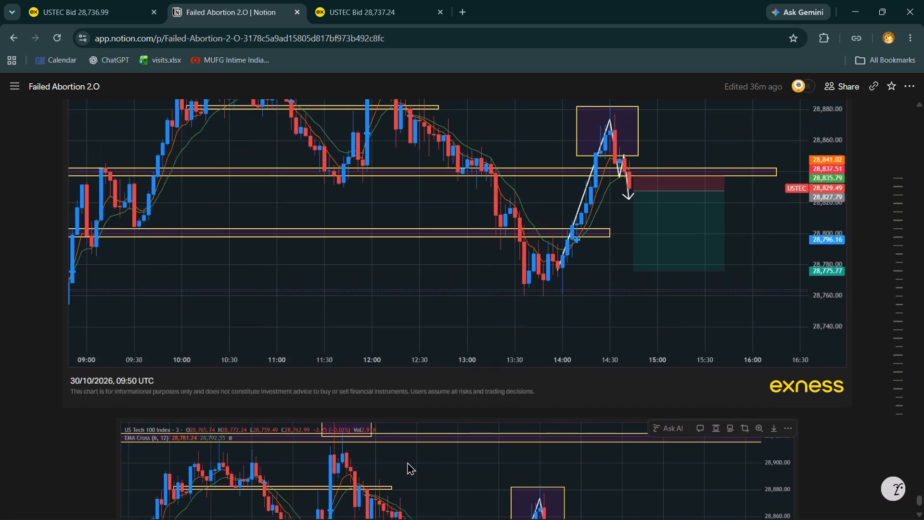
scroll(407, 462, up, 2)
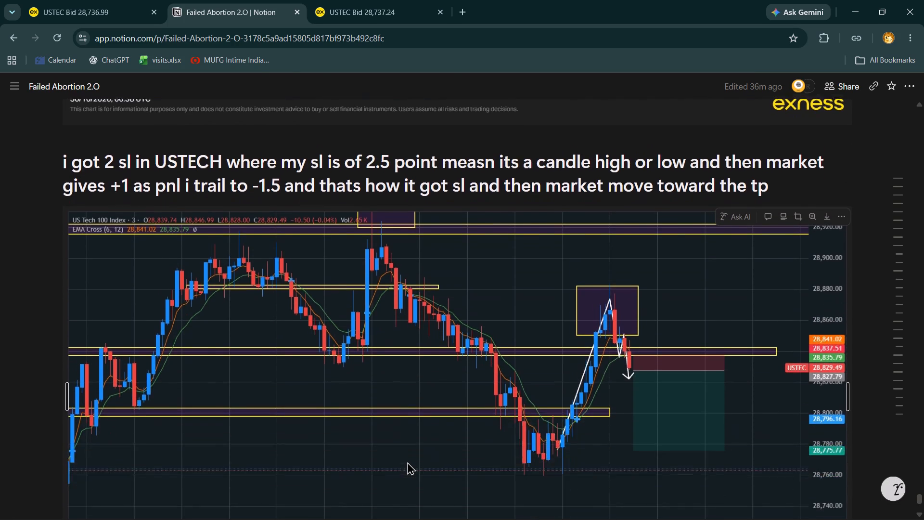
scroll(407, 462, up, 3)
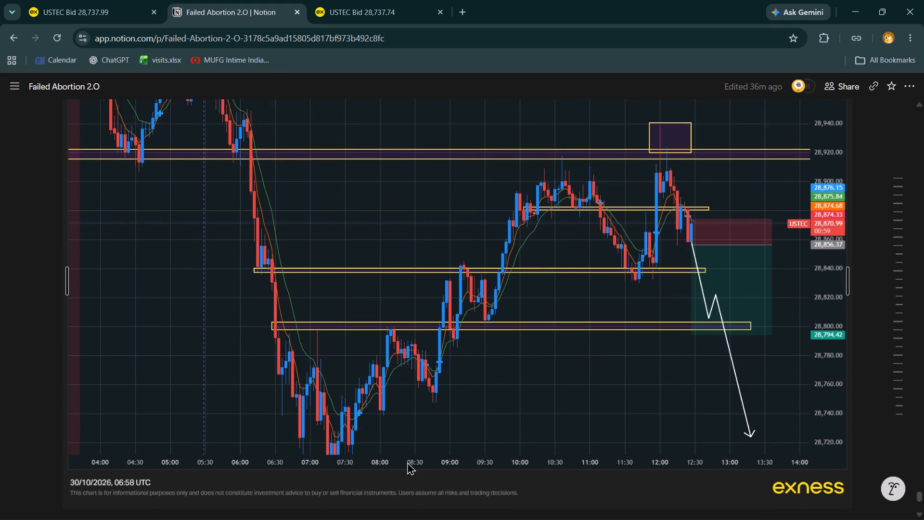
scroll(407, 462, up, 1)
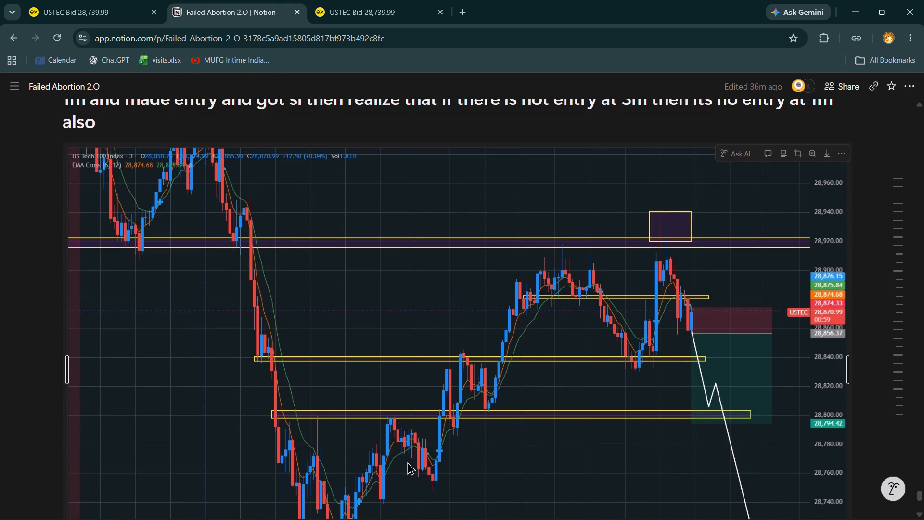
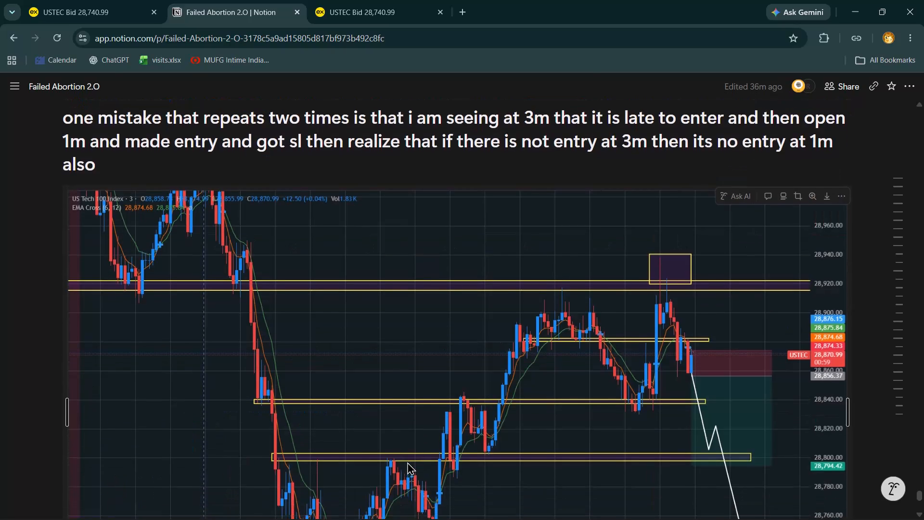
Read the note about repeatedly entering on 1m after judging the 3m entry too late, together with its USTEC chart.
scroll(407, 462, up, 1)
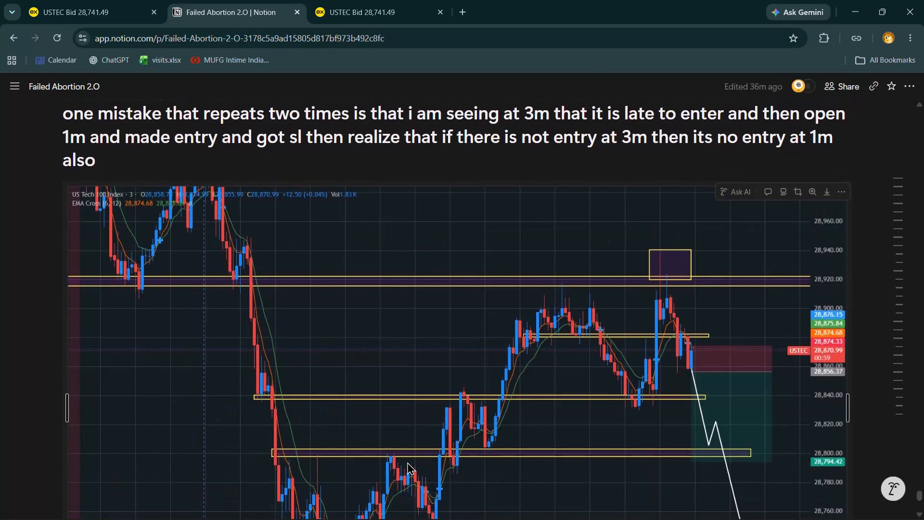
scroll(407, 462, up, 4)
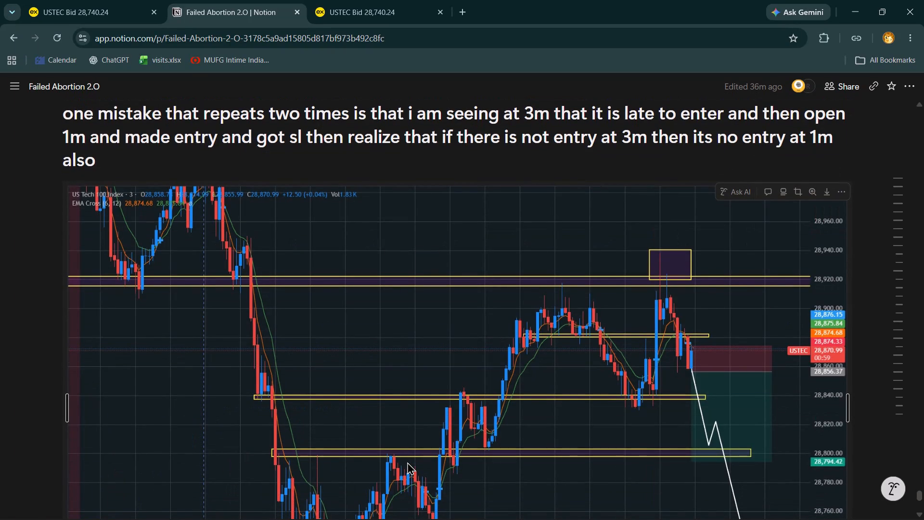
scroll(407, 462, up, 2)
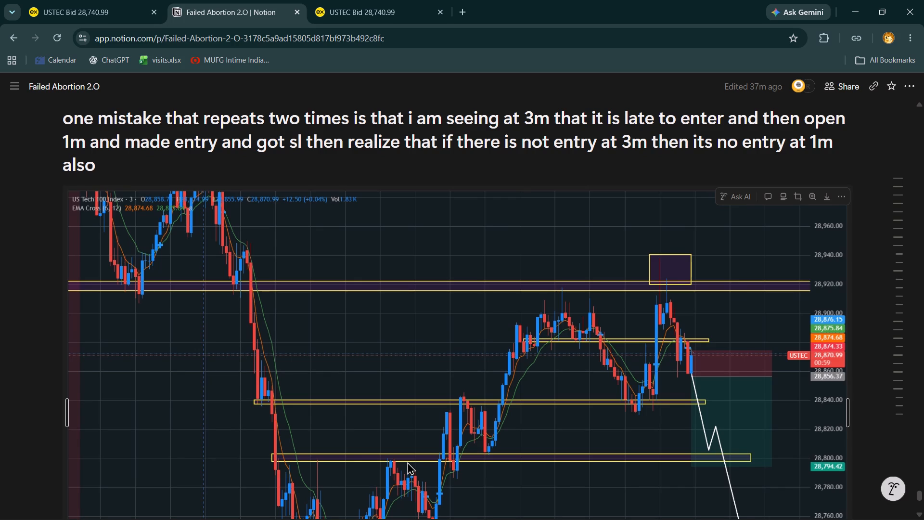
scroll(407, 462, up, 1)
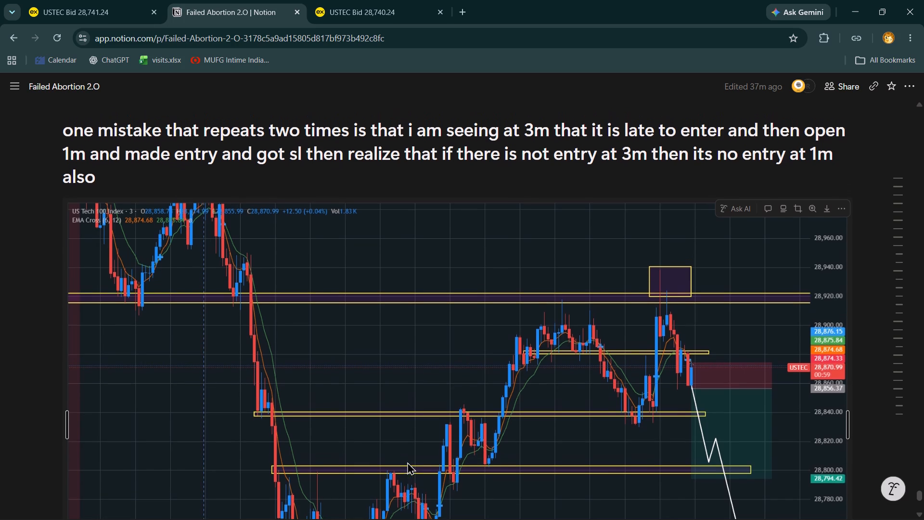
scroll(407, 462, up, 1)
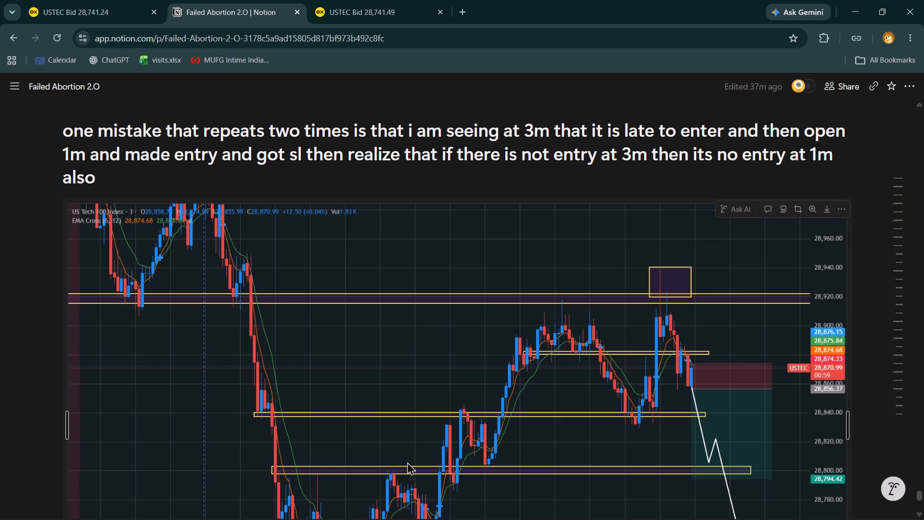
scroll(407, 462, up, 3)
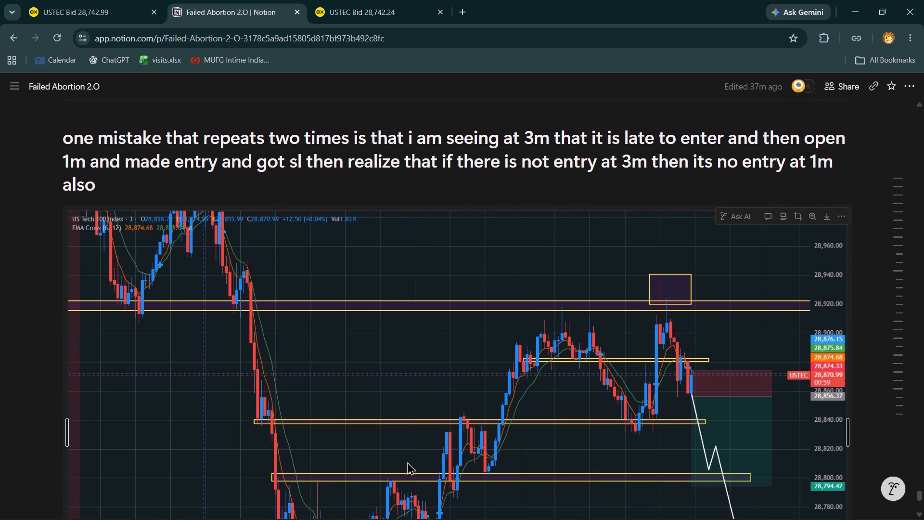
scroll(407, 462, up, 1)
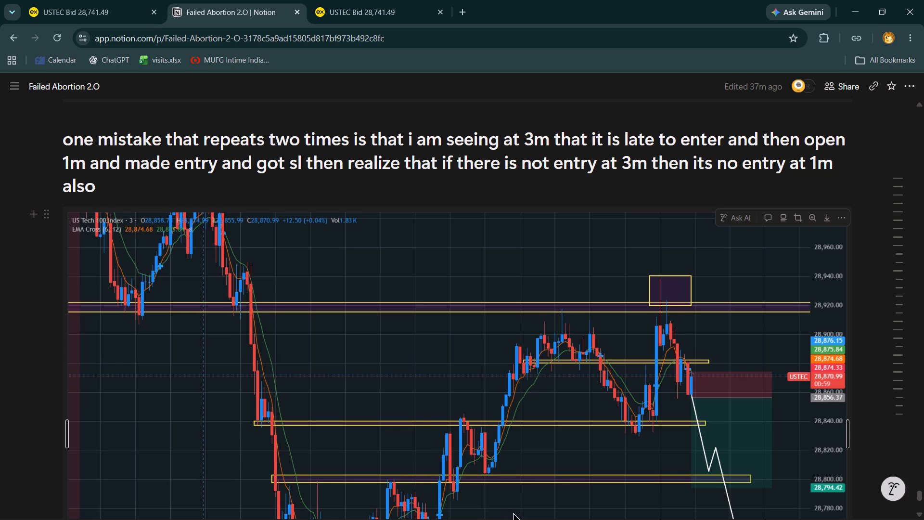
Review the 30/10/2026 USTEC chart, the note about two trailed stop losses, and the XAU/USD chart from 29/10/2026.
scroll(513, 512, down, 3)
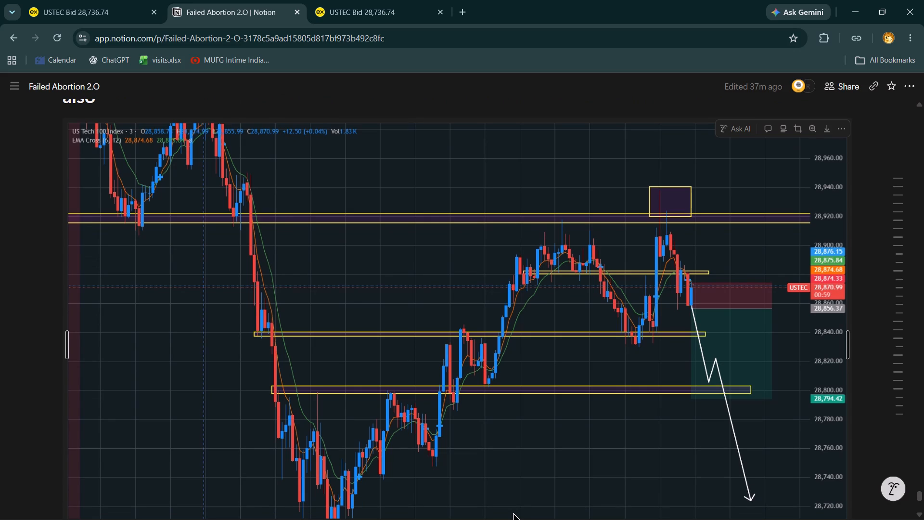
scroll(513, 512, down, 2)
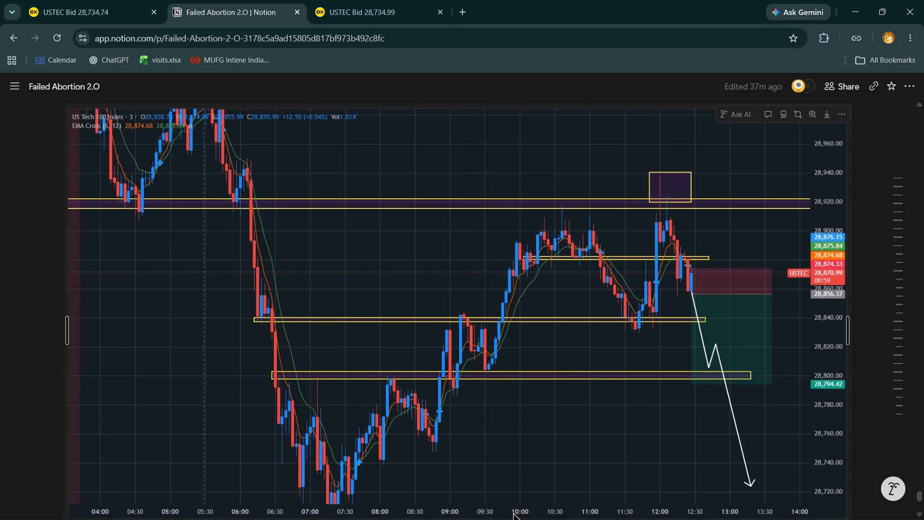
scroll(513, 512, down, 1)
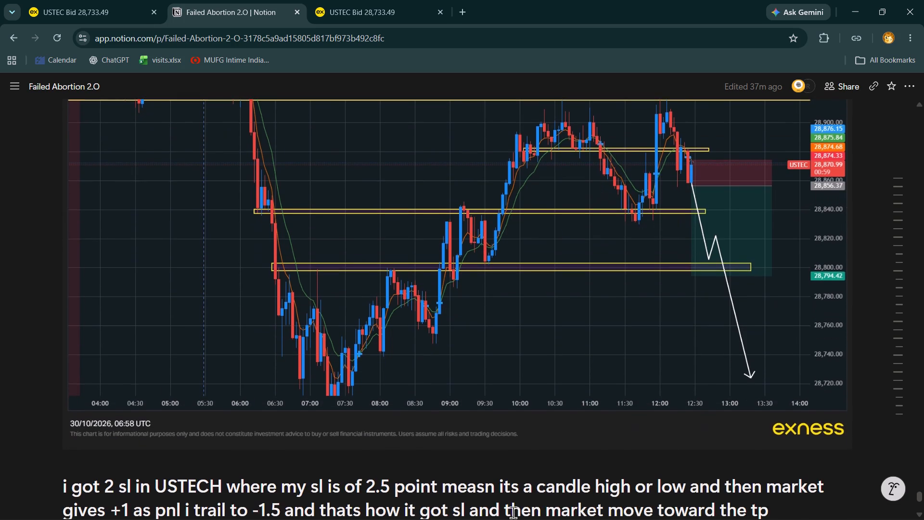
scroll(513, 512, down, 1)
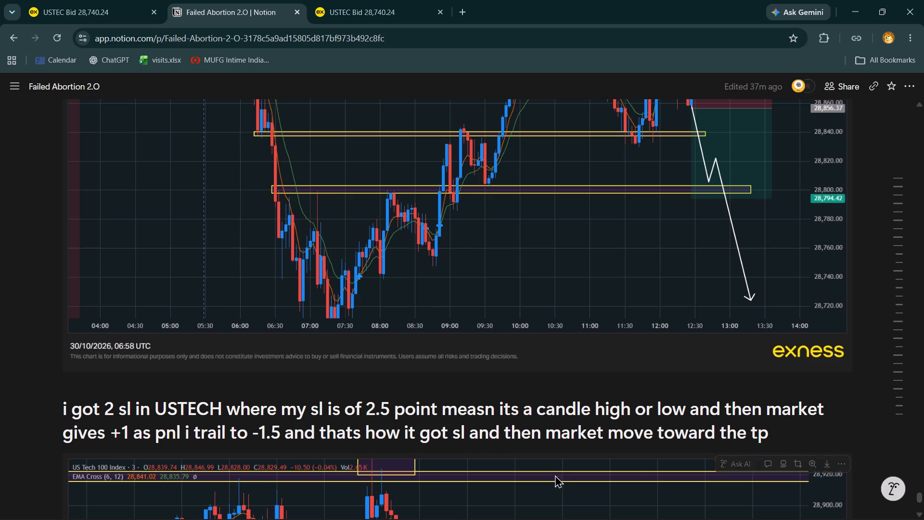
click(783, 430)
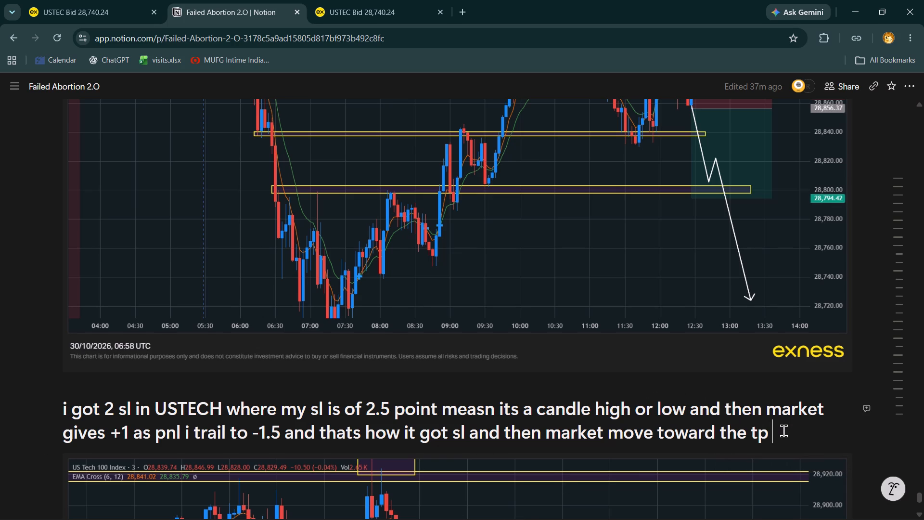
scroll(783, 430, up, 3)
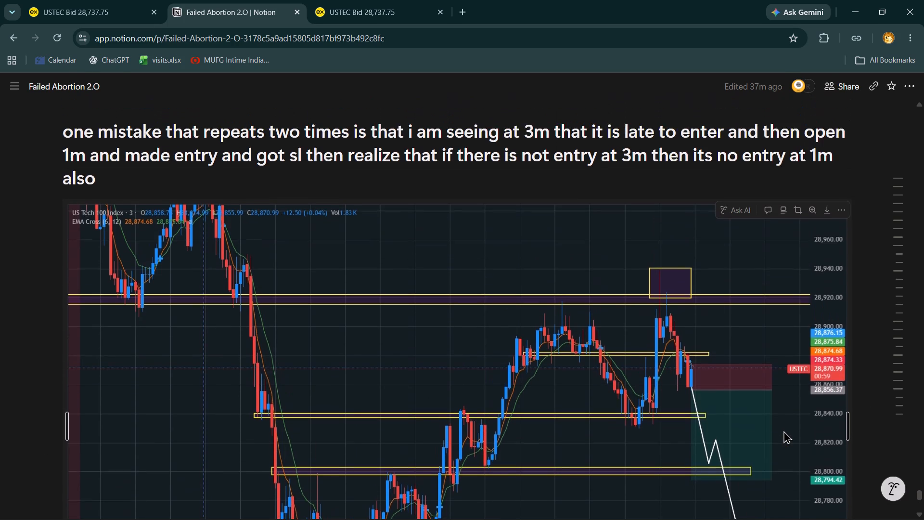
scroll(783, 430, up, 4)
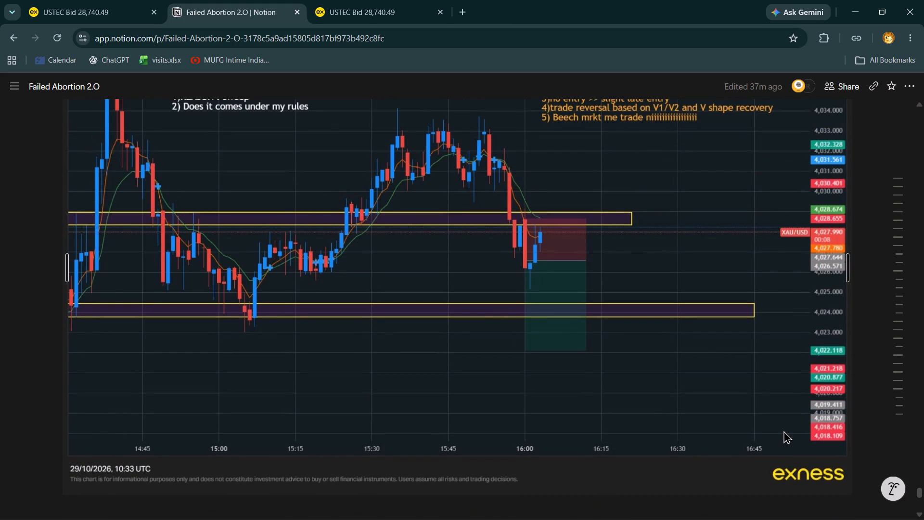
Switch to the Exness USTEC chart beside the journal page and show the 3-minute chart in full screen.
click(355, 0)
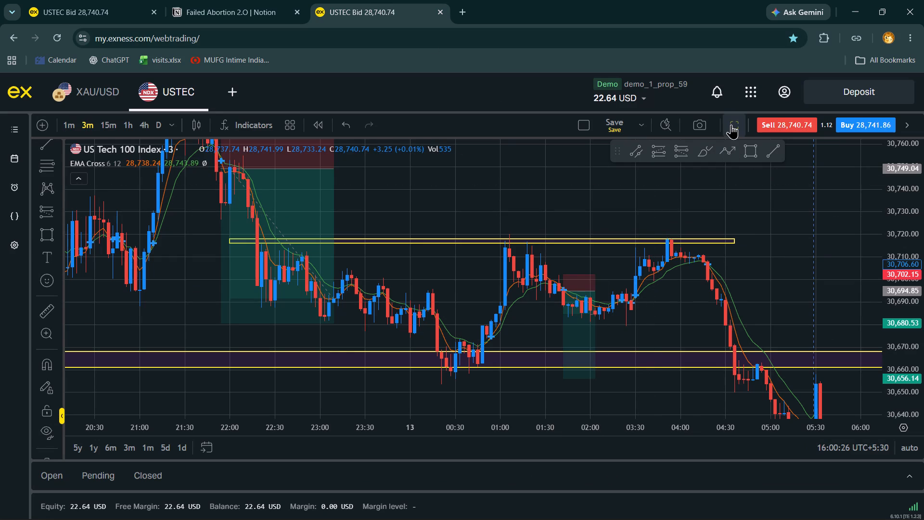
click(733, 122)
click(656, 314)
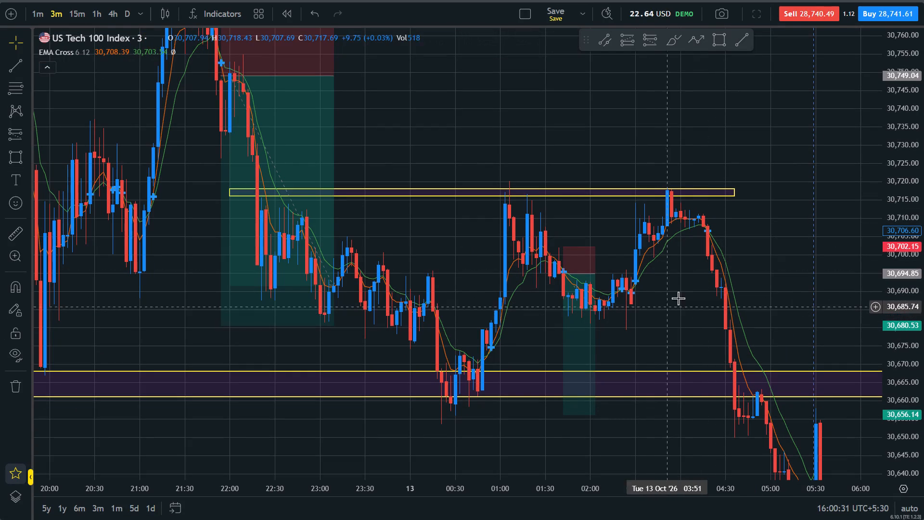
Place a short position on the USTEC chart with entry at about 30,707.5 on the 04:18 candle of 13 Oct.
drag(923, 355, 908, 167)
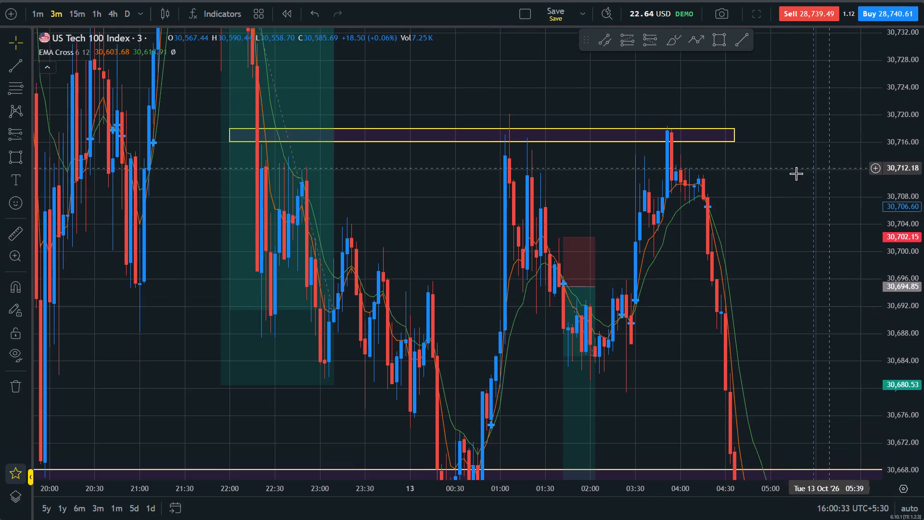
scroll(767, 182, up, 1)
drag(728, 180, 709, 222)
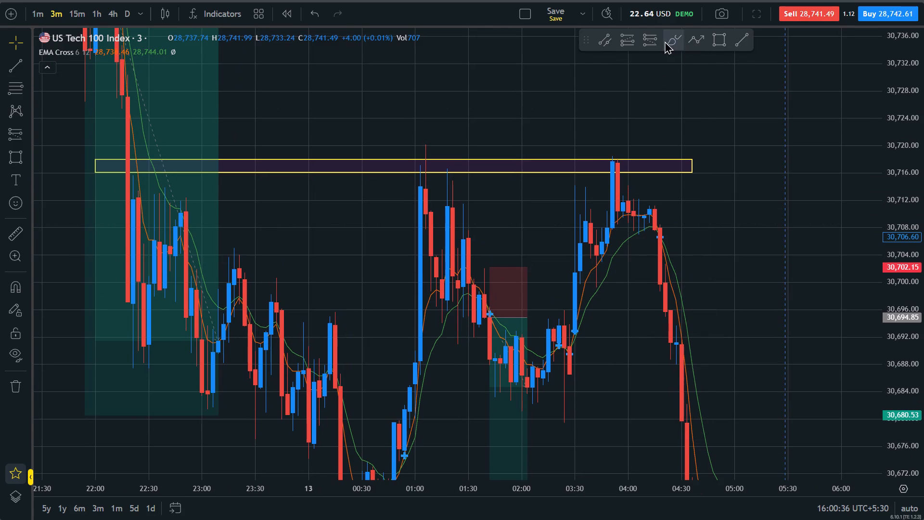
click(654, 37)
click(660, 231)
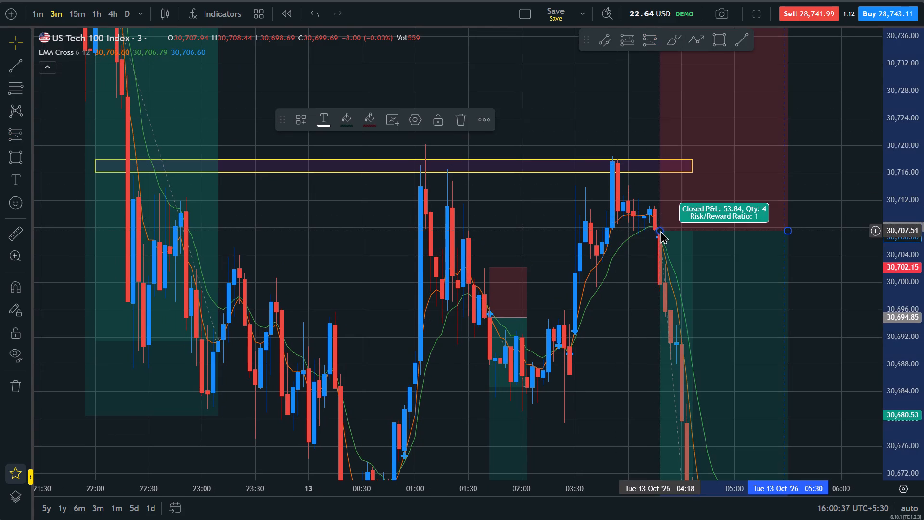
Tighten the new short position's stop to about 30,711, roughly 3.45 points above the entry.
drag(640, 110, 641, 181)
drag(630, 114, 626, 223)
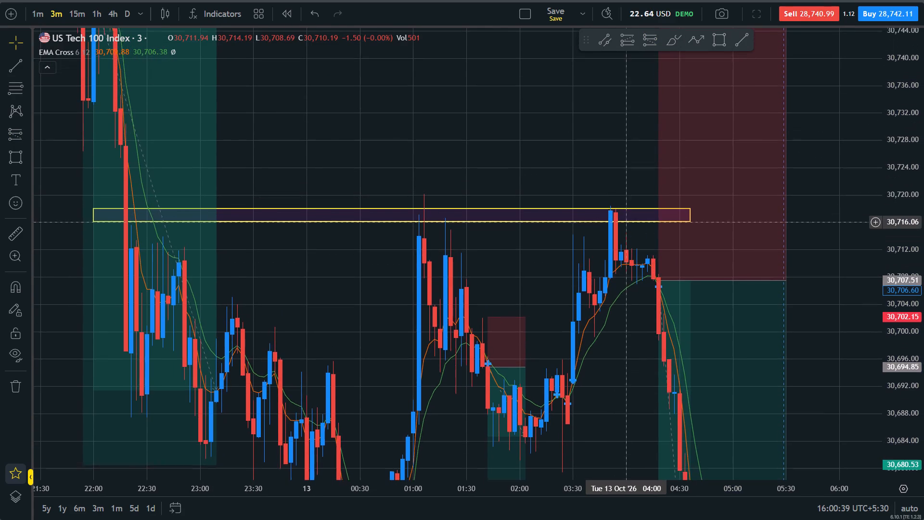
drag(626, 223, 620, 329)
drag(923, 195, 923, 340)
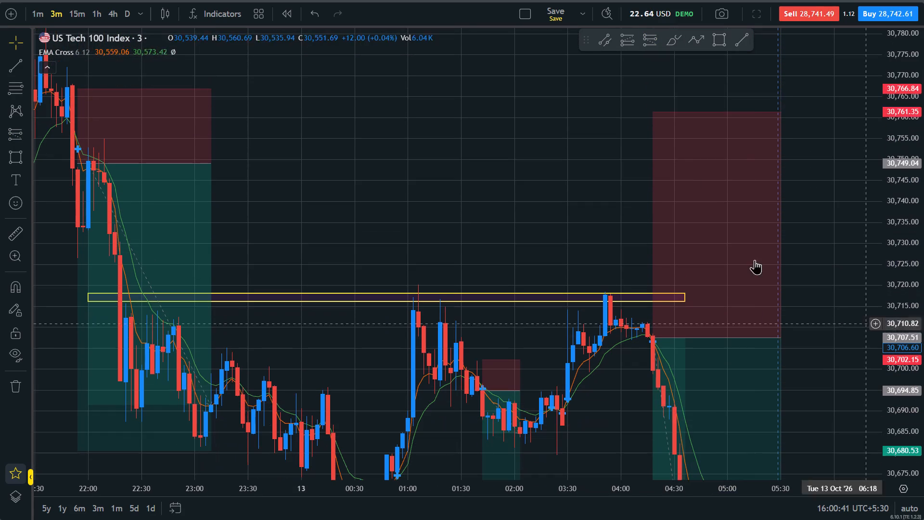
drag(653, 111, 669, 326)
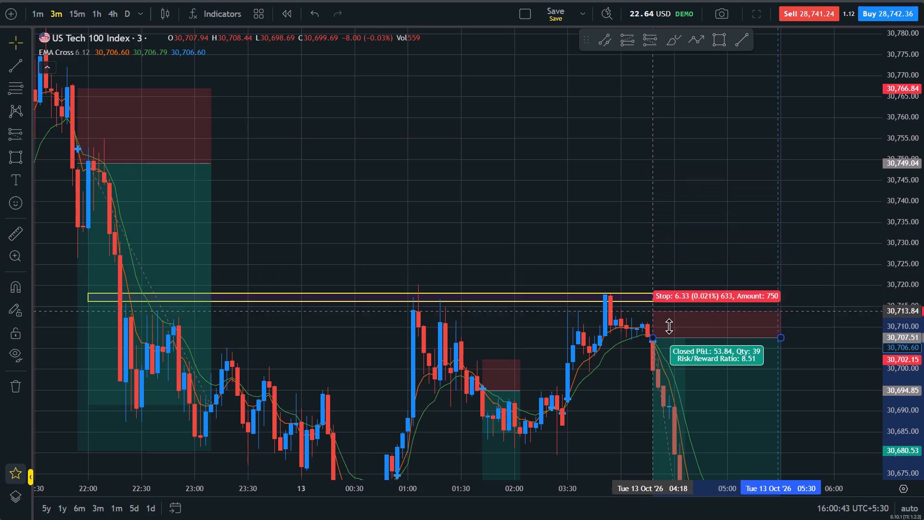
drag(669, 326, 670, 323)
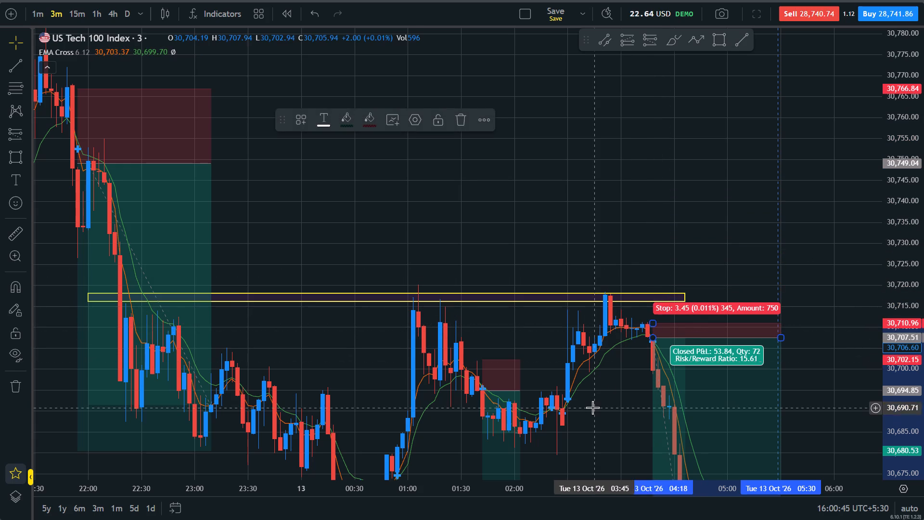
Examine the short position's target and the USTEC price drop through the yellow support zone on 13 Oct.
drag(593, 407, 633, 221)
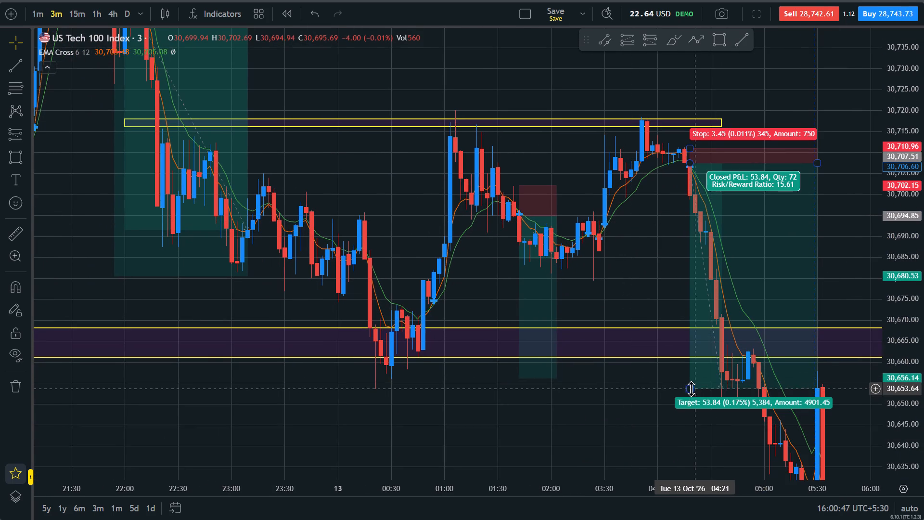
click(688, 389)
drag(671, 286, 648, 342)
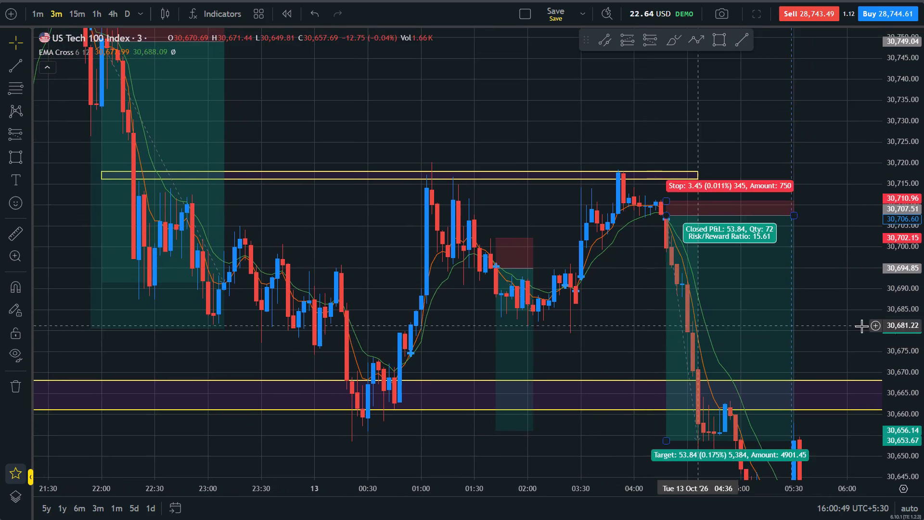
drag(923, 369, 909, 175)
drag(848, 298, 743, 229)
scroll(743, 229, down, 1)
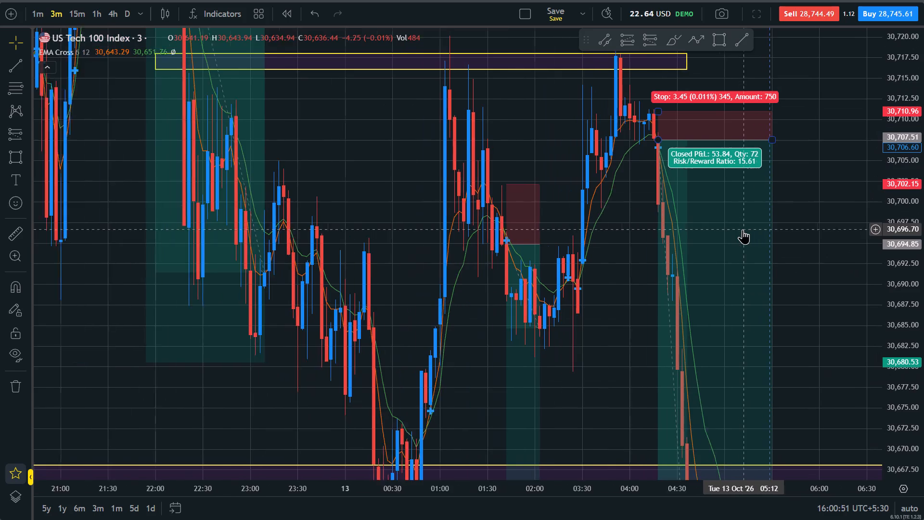
scroll(743, 229, down, 1)
drag(923, 132, 923, 294)
drag(829, 306, 697, 207)
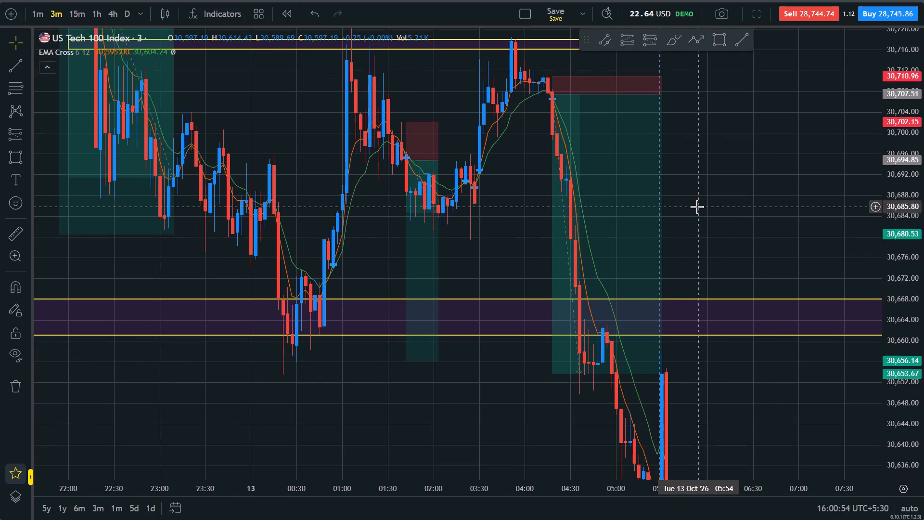
drag(733, 242, 685, 182)
drag(902, 201, 908, 324)
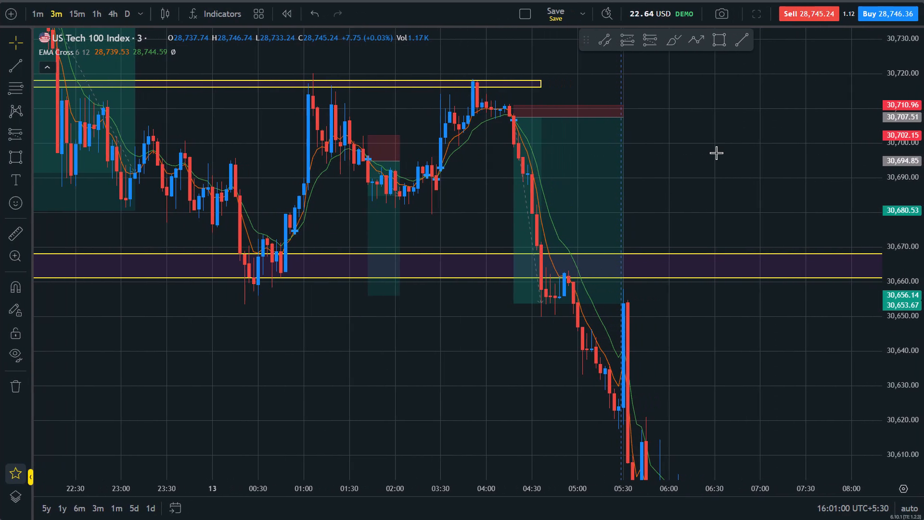
drag(693, 177, 693, 198)
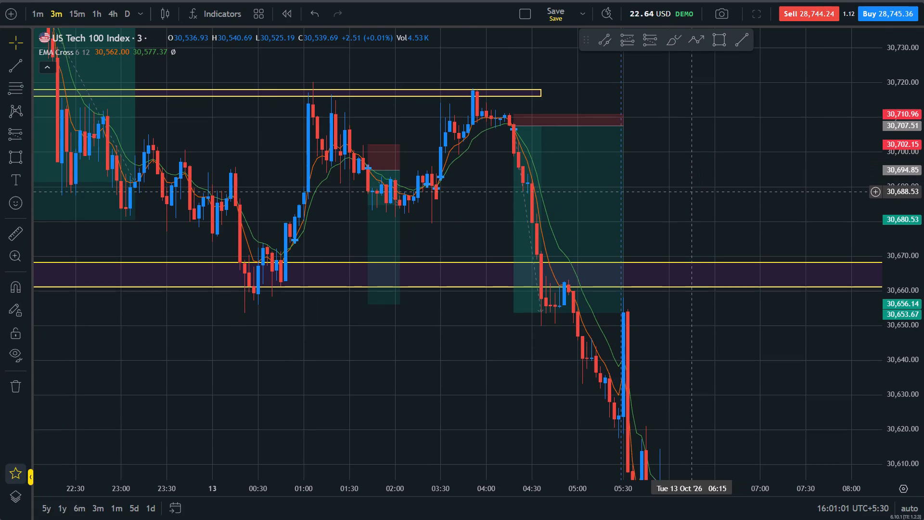
drag(693, 198, 693, 200)
drag(698, 390, 614, 356)
drag(679, 380, 560, 299)
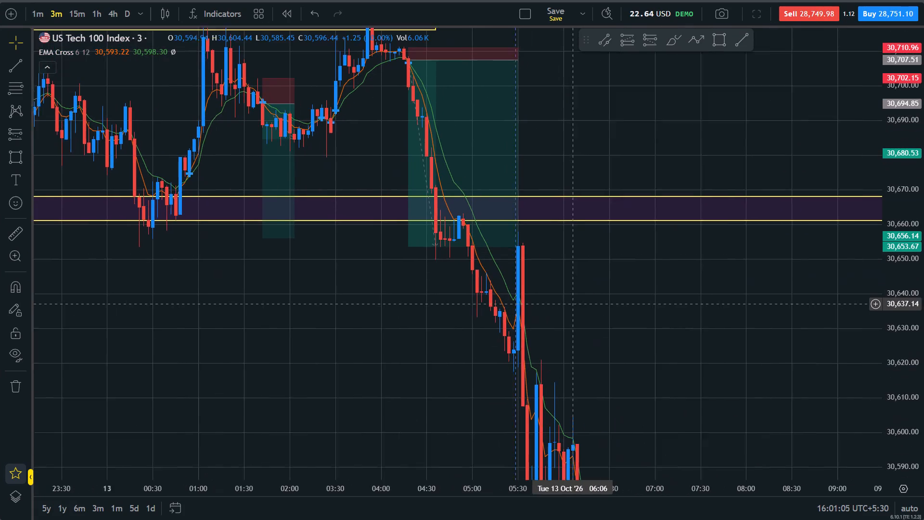
drag(560, 299, 551, 294)
drag(922, 207, 923, 297)
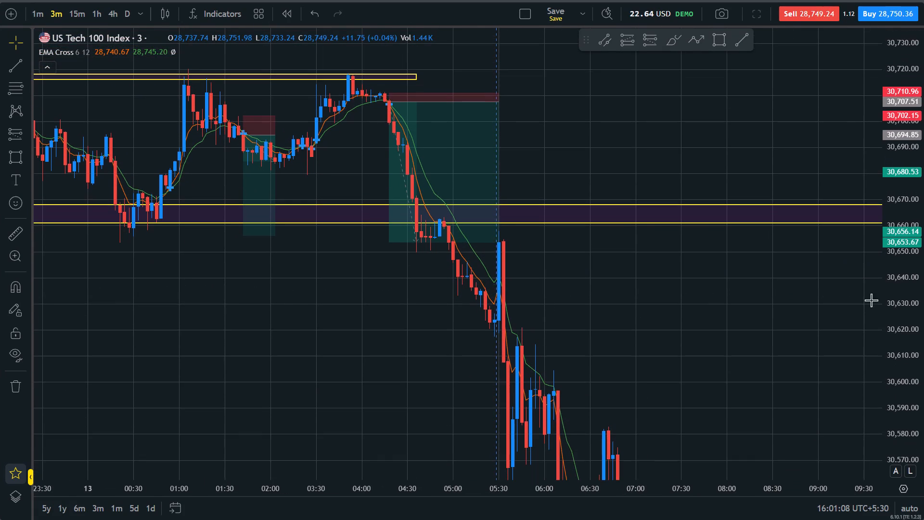
Shorten the new short position in time so that it ends at about 04:42.
drag(500, 104, 461, 93)
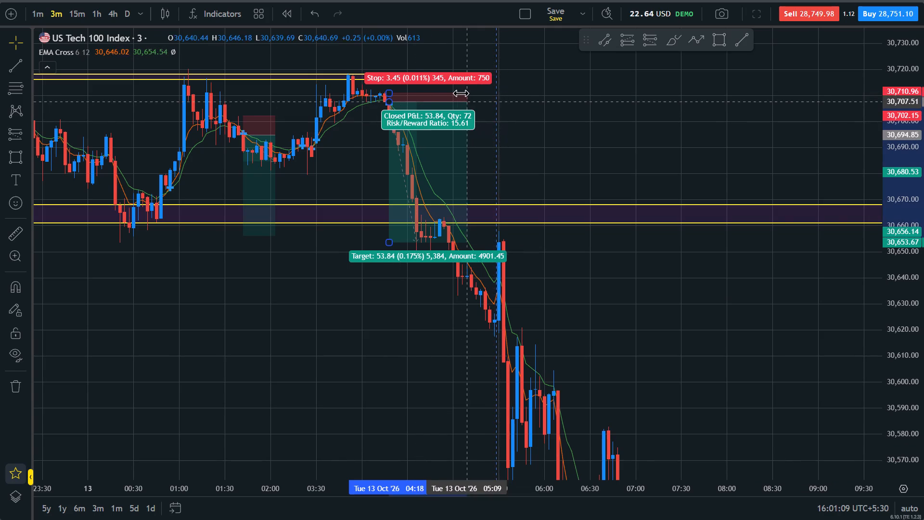
drag(461, 93, 424, 92)
Examine the USTEC price action following the 05:30 session line on 13 Oct for further setups.
drag(679, 325, 632, 286)
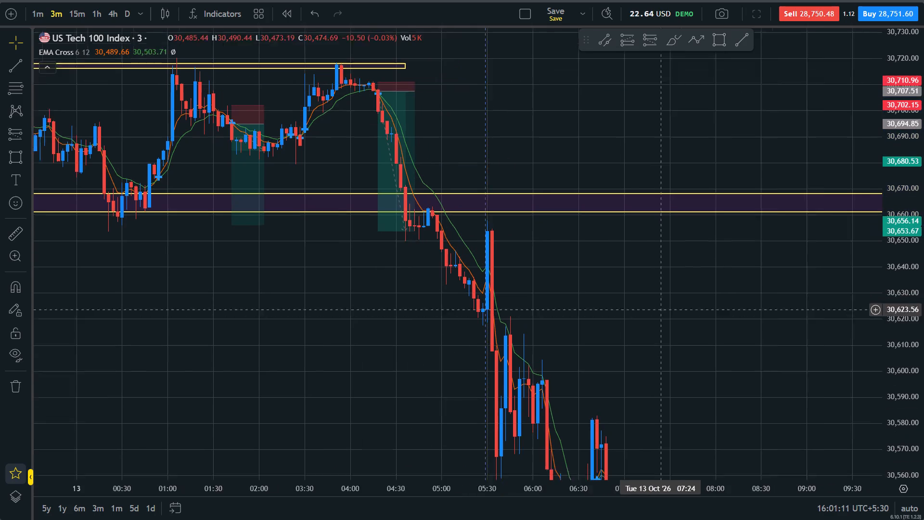
drag(632, 286, 616, 274)
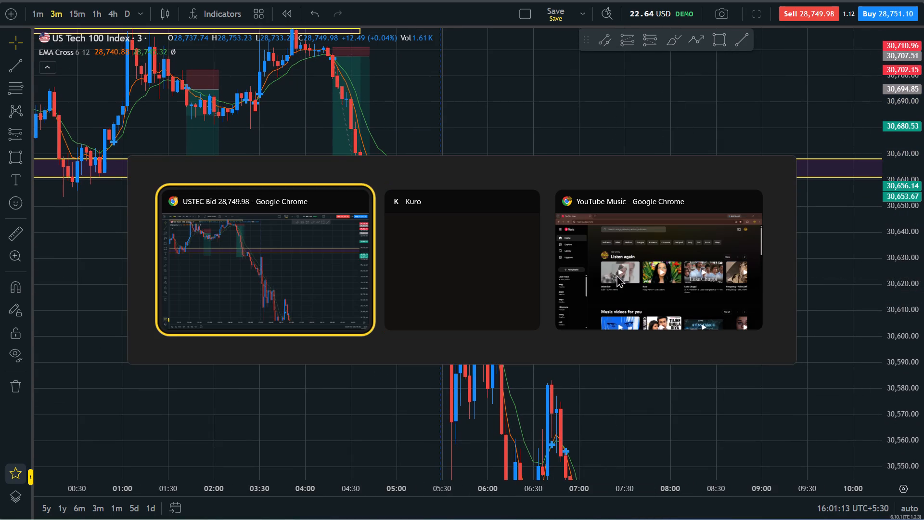
drag(532, 282, 546, 277)
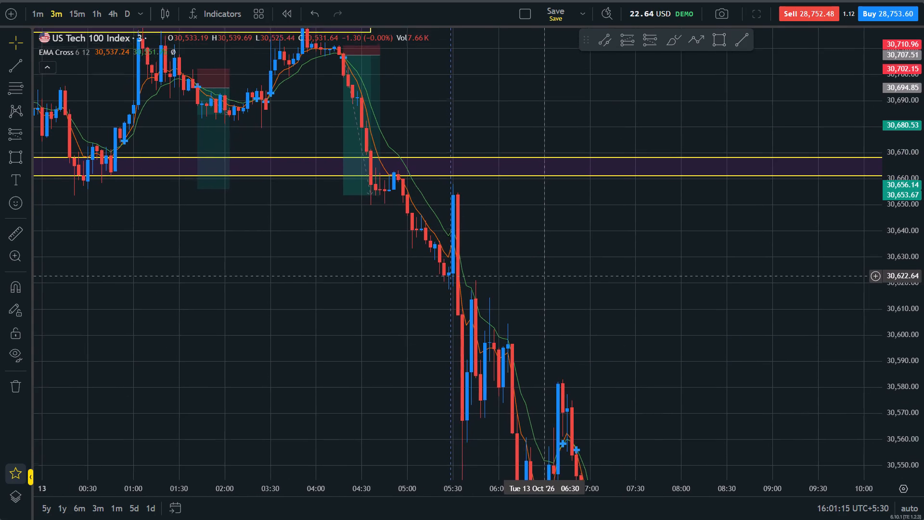
drag(546, 277, 546, 315)
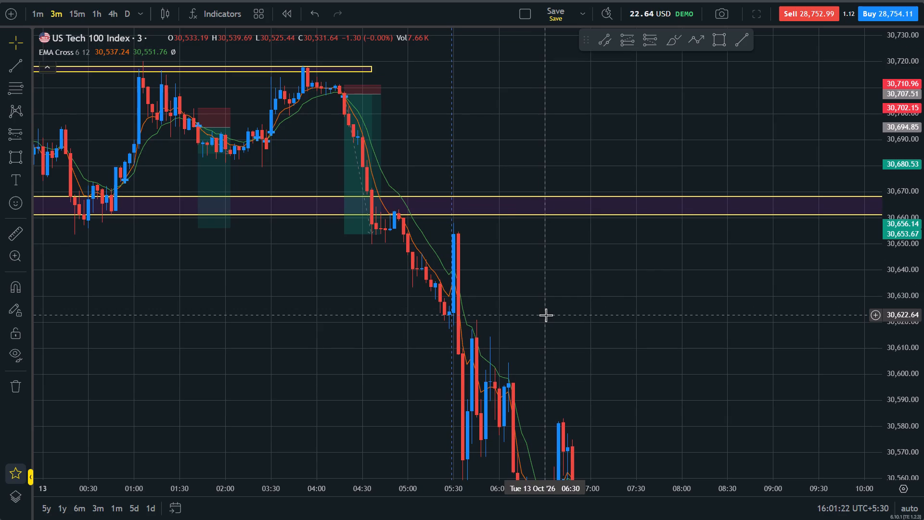
scroll(546, 315, up, 3)
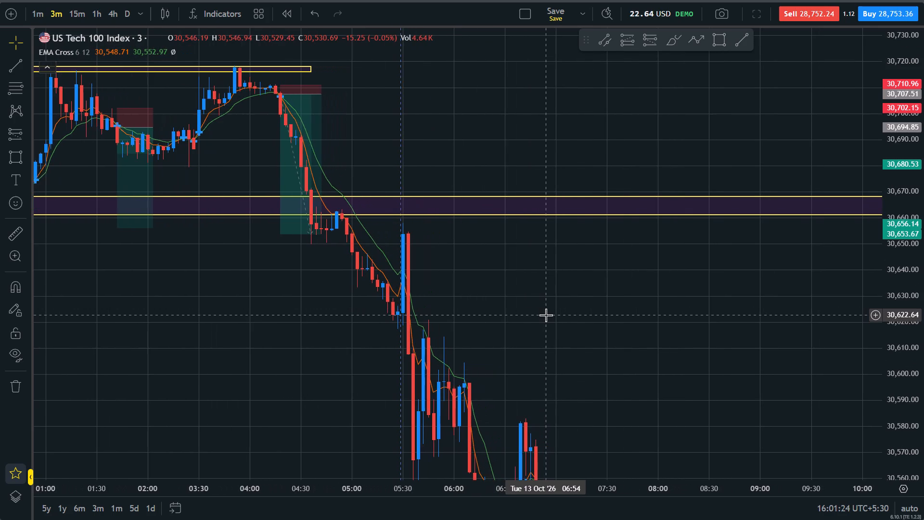
scroll(546, 315, up, 2)
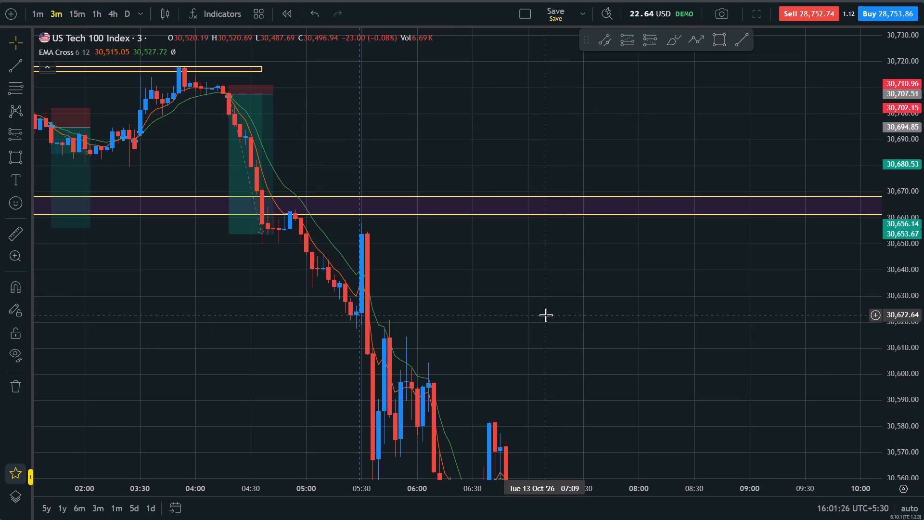
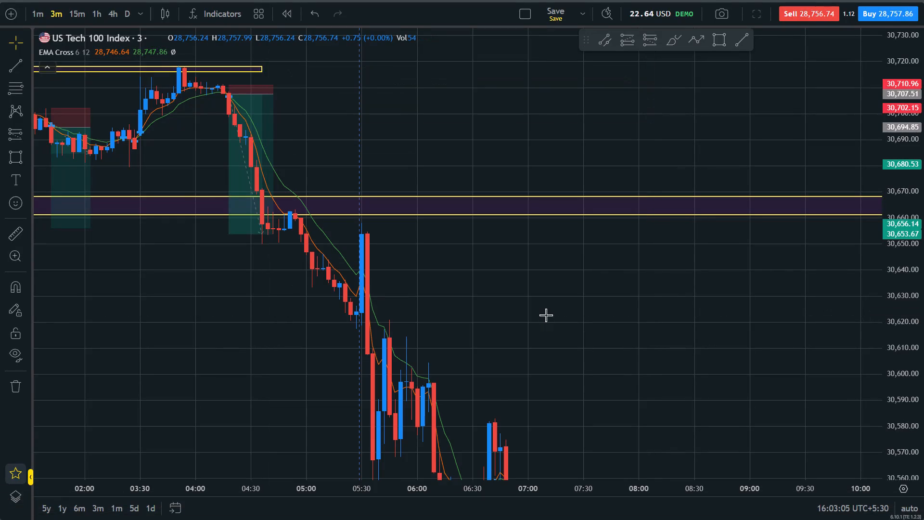
Examine the earlier marked short setups and the USTEC price decline around the 05:30 session line on 13 Oct.
drag(394, 274, 851, 400)
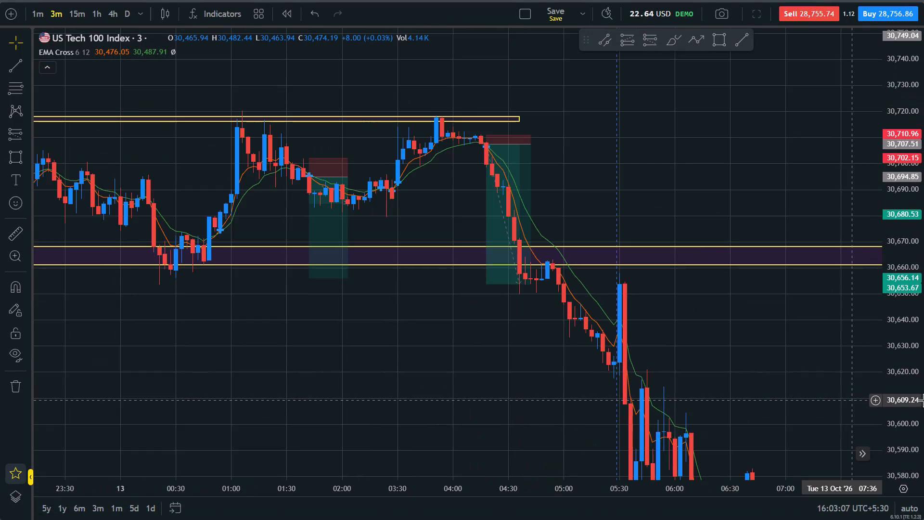
drag(923, 365, 894, 168)
drag(624, 114, 797, 310)
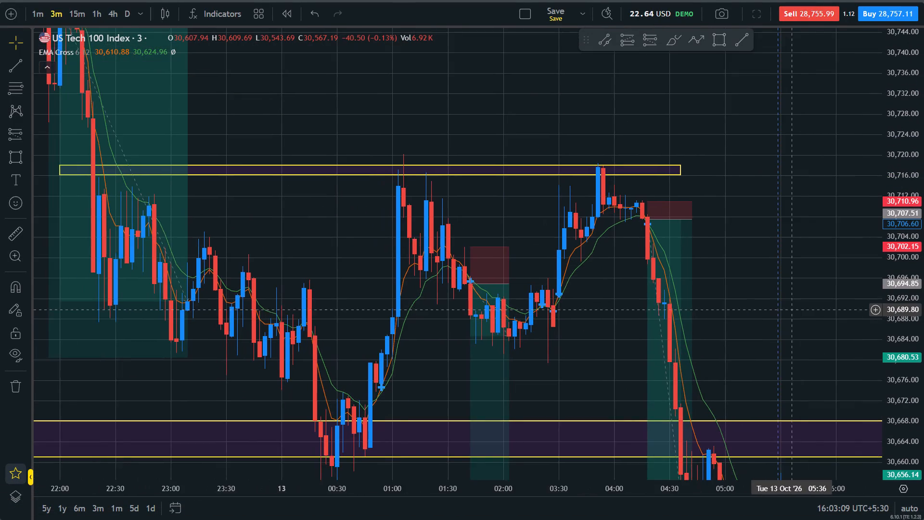
drag(797, 310, 797, 308)
scroll(797, 308, down, 3)
drag(923, 199, 923, 335)
drag(782, 292, 712, 217)
scroll(712, 217, up, 1)
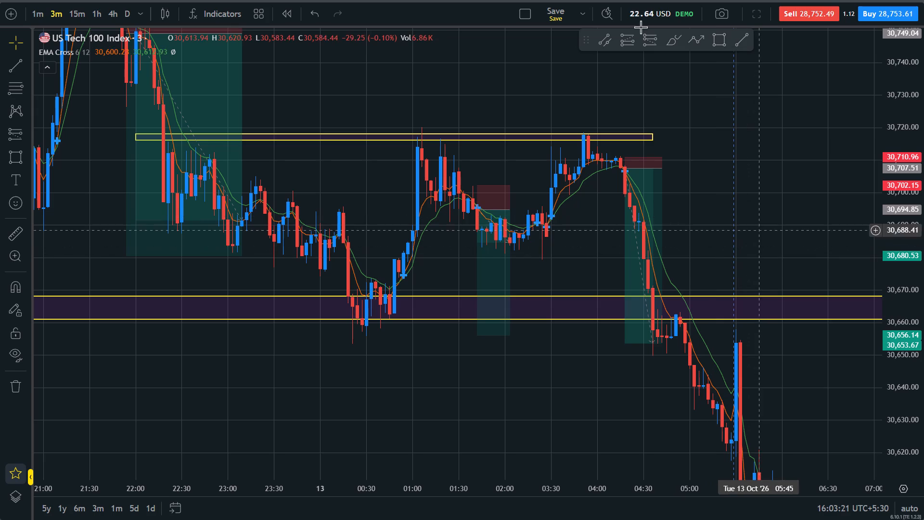
drag(923, 275, 901, 52)
drag(757, 220, 671, 312)
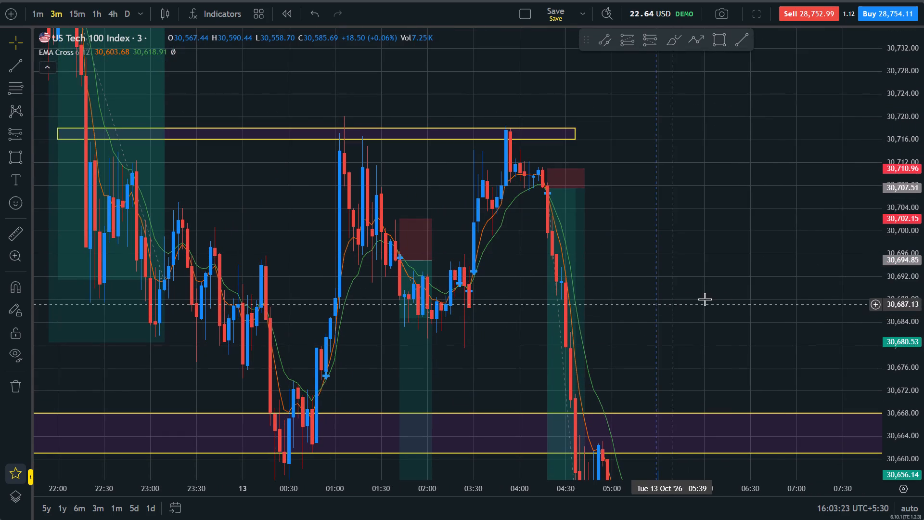
drag(765, 357, 593, 116)
drag(676, 402, 610, 121)
drag(650, 433, 620, 182)
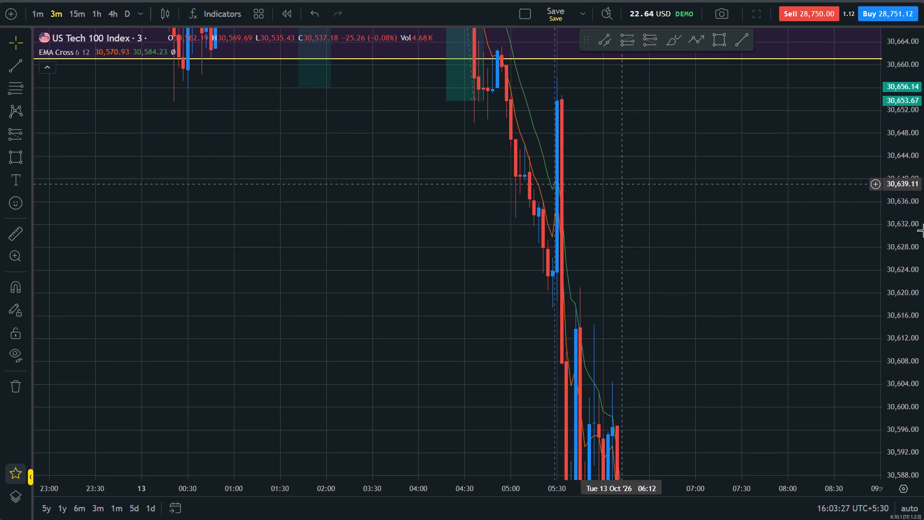
Place a short position at the 06:51 EMA cross on 13 Oct, with entry about 30,554.6 and stop about 30,571.1.
drag(923, 133, 923, 459)
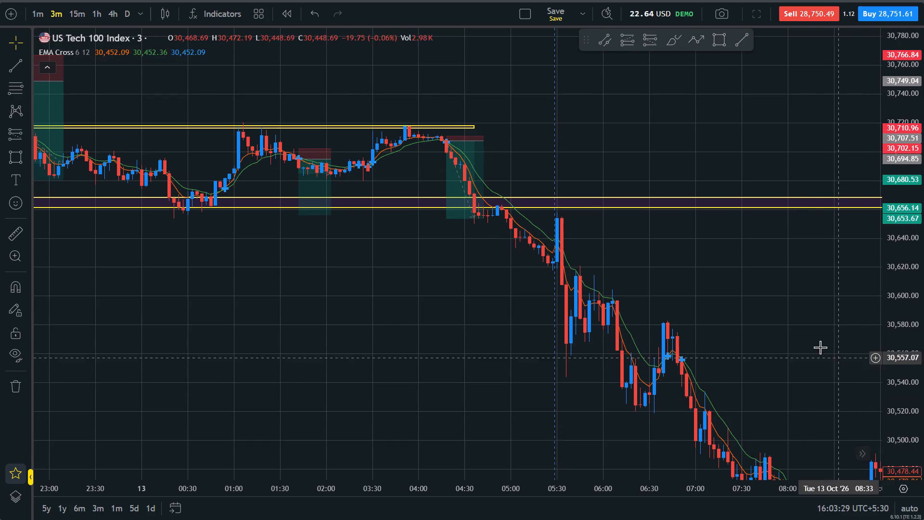
drag(810, 341, 698, 158)
scroll(667, 166, up, 4)
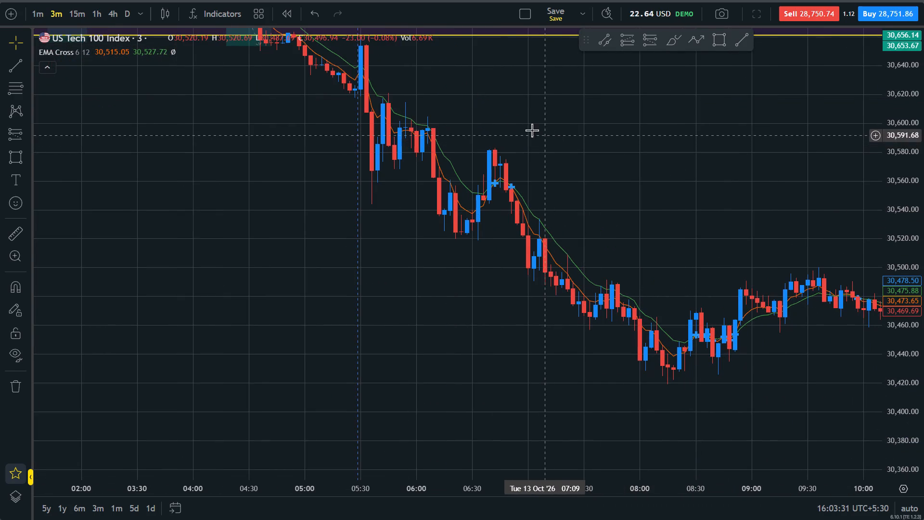
drag(506, 113, 571, 224)
drag(923, 352, 919, 205)
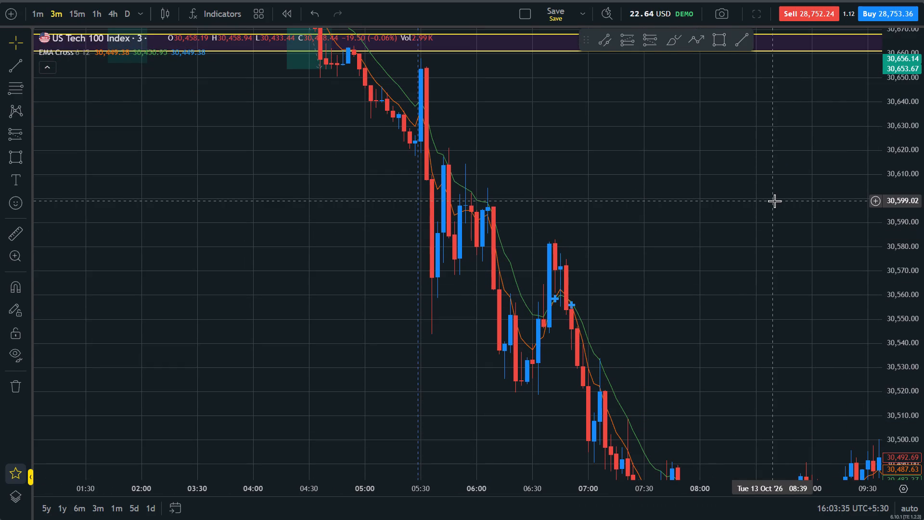
drag(654, 288, 642, 310)
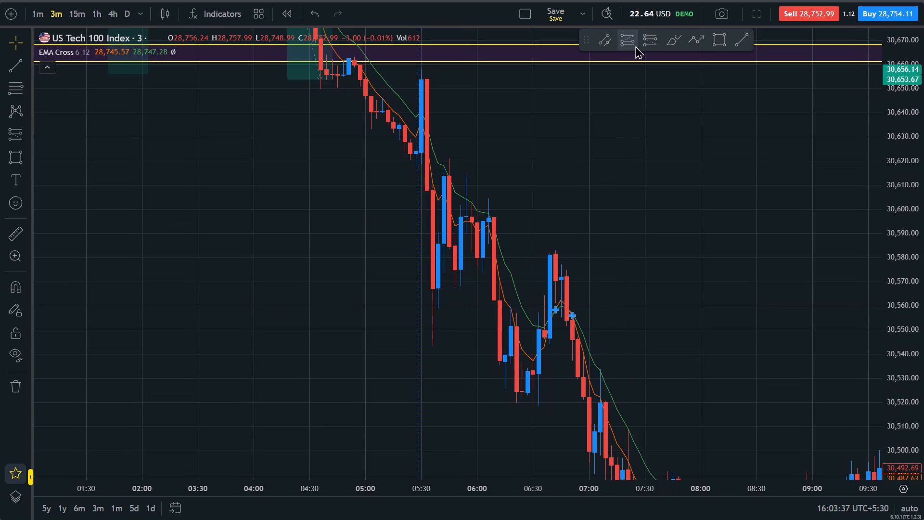
click(646, 45)
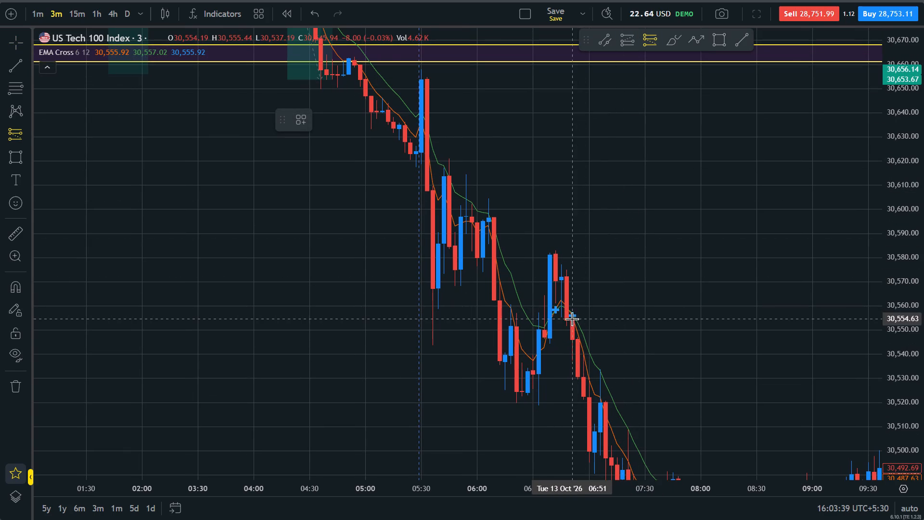
click(572, 319)
drag(572, 171, 581, 251)
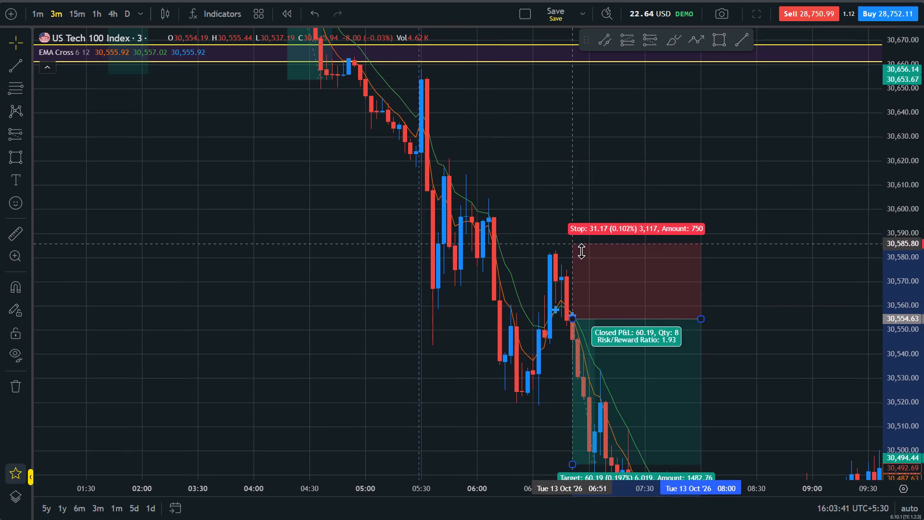
drag(581, 251, 583, 279)
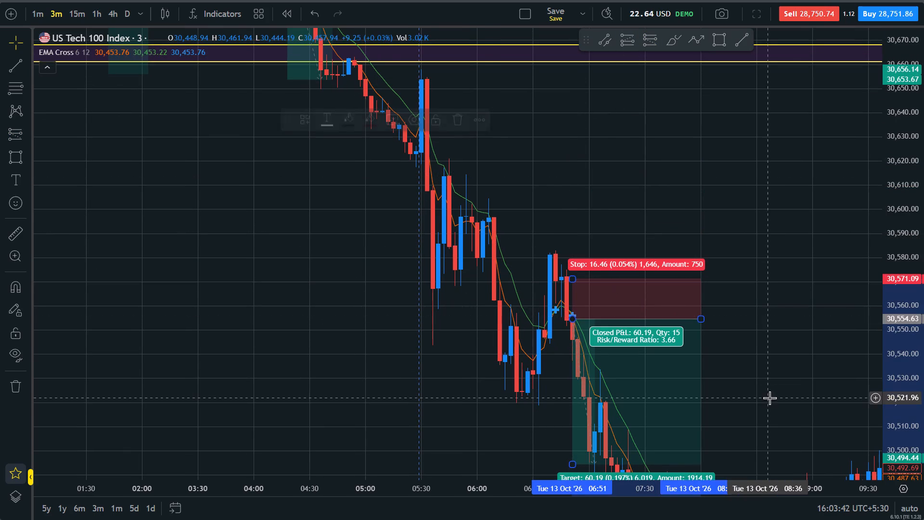
Extend the 06:51 short position's target down to about 30,436, near the 08:00 low.
drag(770, 398, 740, 209)
drag(923, 170, 923, 337)
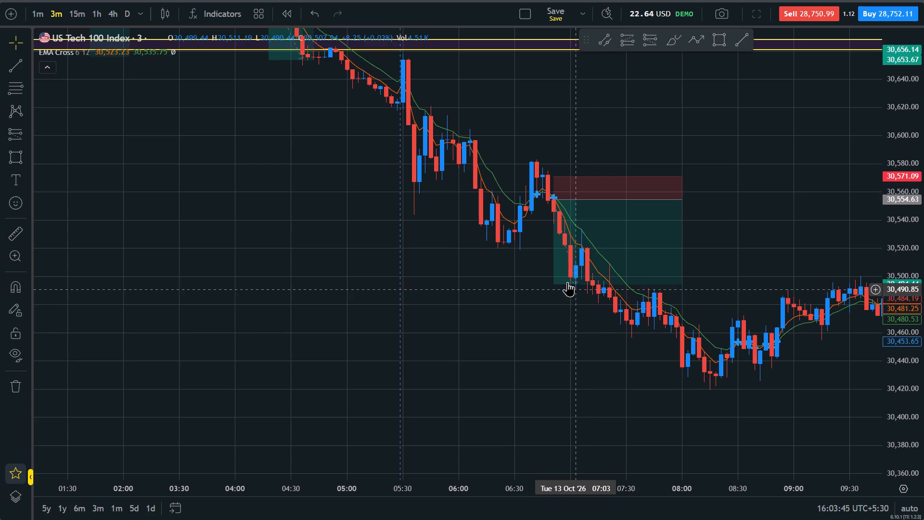
drag(552, 279, 616, 366)
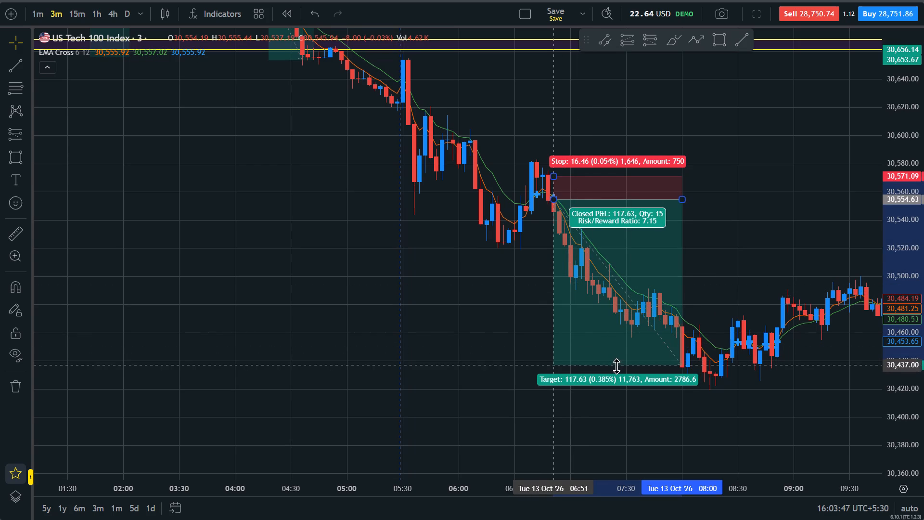
drag(616, 366, 618, 366)
Draw a thin rectangle zone from 05:36 to 06:51 between about 30,558.8 and 30,555.3, ending at the short entry.
drag(497, 302, 571, 435)
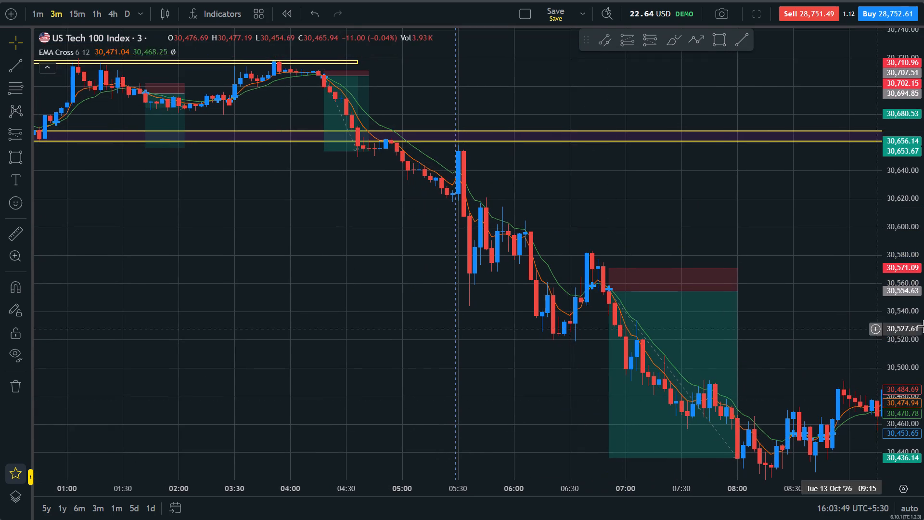
drag(923, 326, 896, 212)
scroll(773, 297, up, 3)
drag(773, 311, 796, 276)
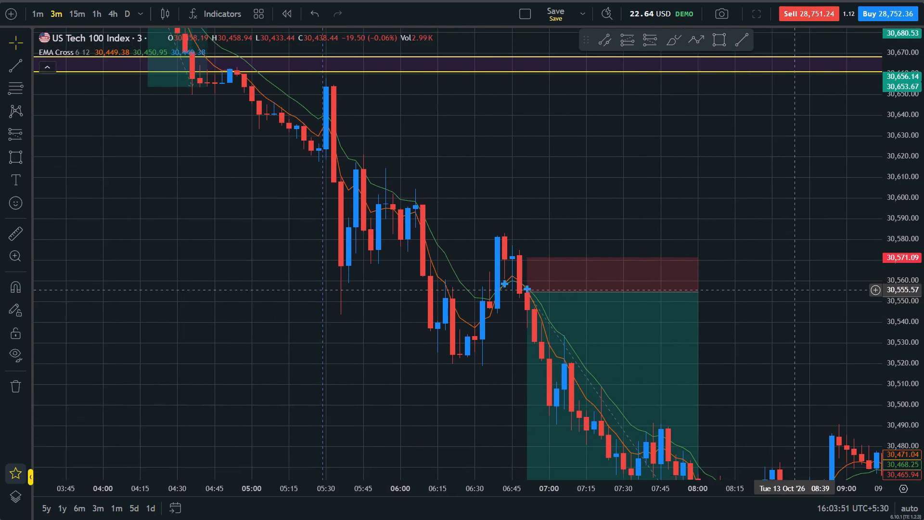
drag(796, 276, 768, 304)
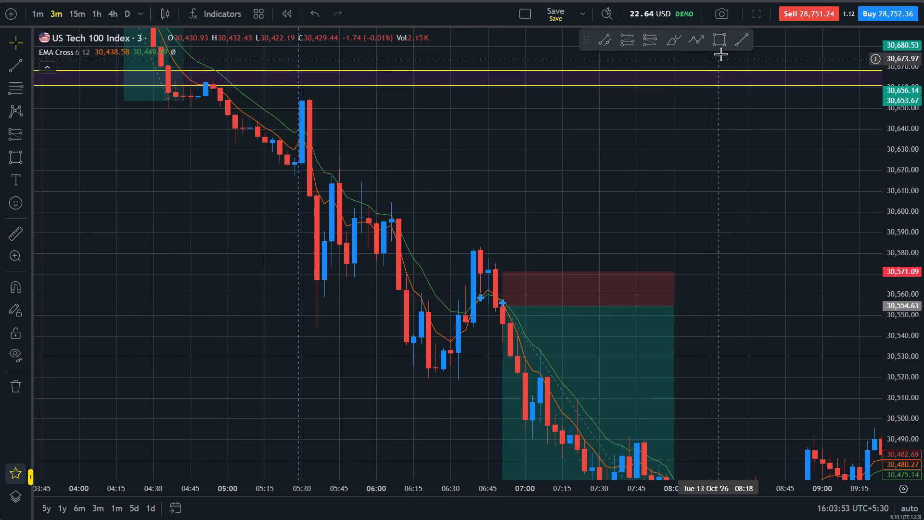
click(720, 51)
click(314, 297)
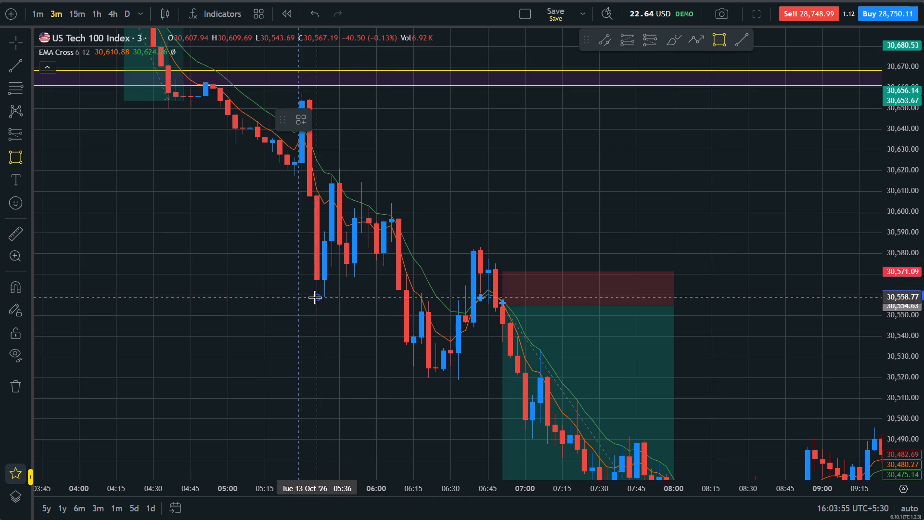
click(500, 303)
click(923, 364)
click(767, 369)
Examine the USTEC price action and EMA crosses following the 06:51 short position, through about 14:30, for further setups.
drag(776, 401, 775, 378)
scroll(787, 357, down, 2)
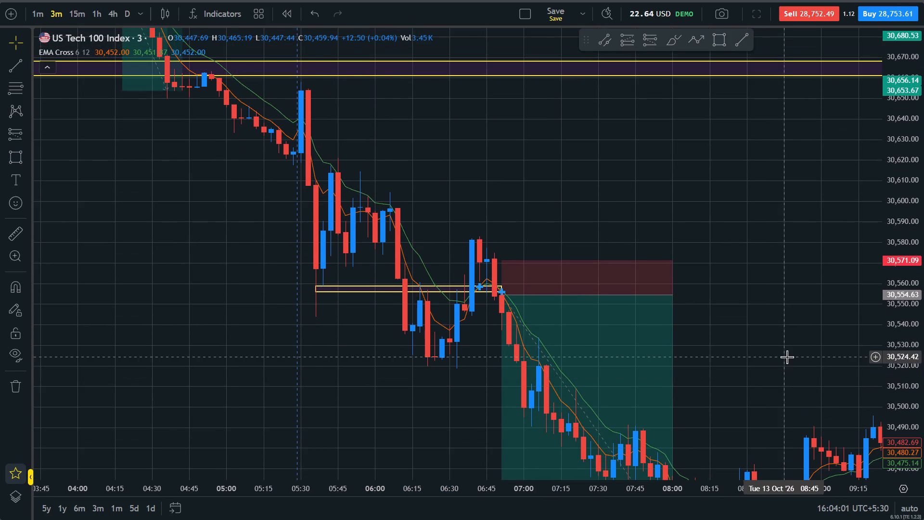
scroll(787, 357, down, 2)
drag(923, 219, 923, 307)
drag(810, 324, 722, 282)
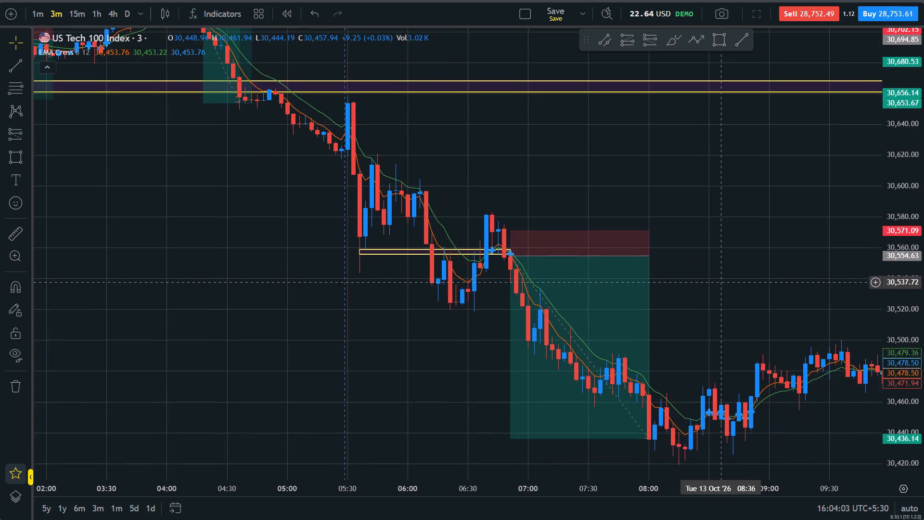
drag(722, 282, 792, 363)
scroll(800, 361, down, 6)
drag(698, 234, 620, 262)
scroll(613, 267, up, 3)
drag(678, 271, 604, 248)
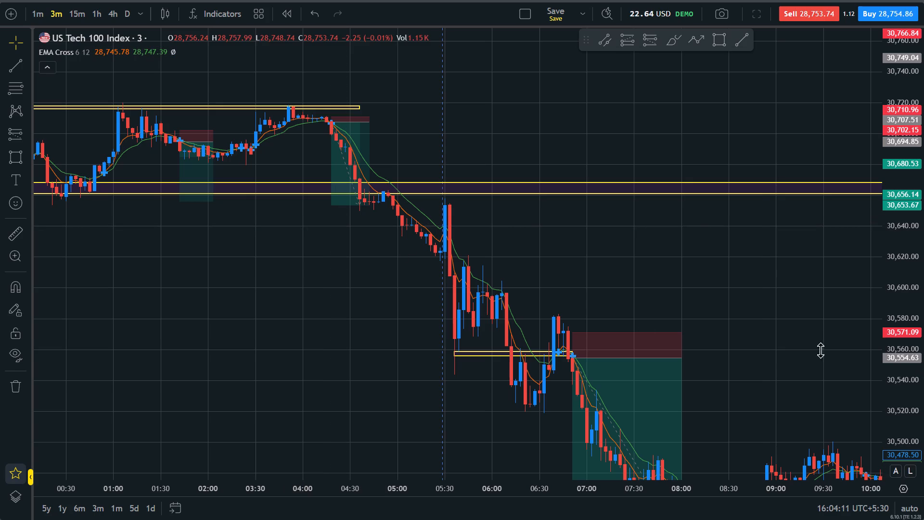
drag(748, 337, 545, 184)
drag(704, 303, 505, 303)
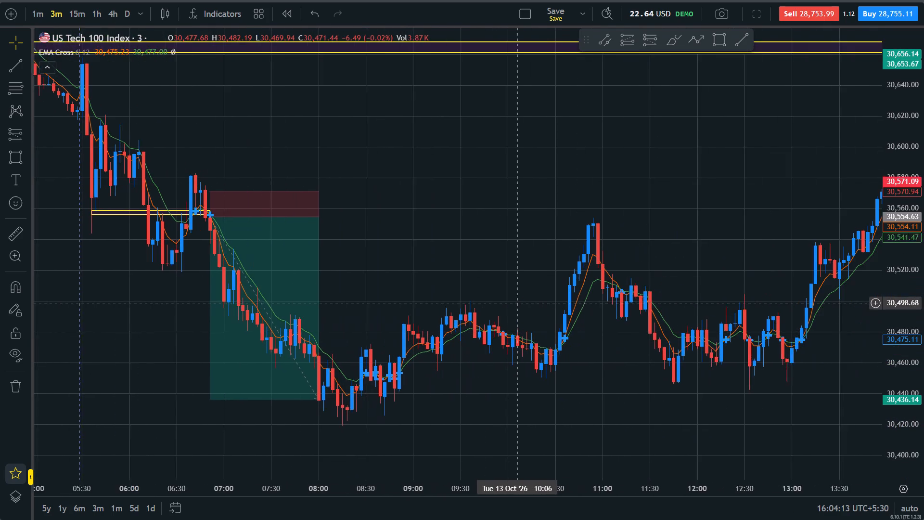
drag(505, 303, 505, 301)
drag(923, 369, 911, 272)
drag(744, 275, 651, 233)
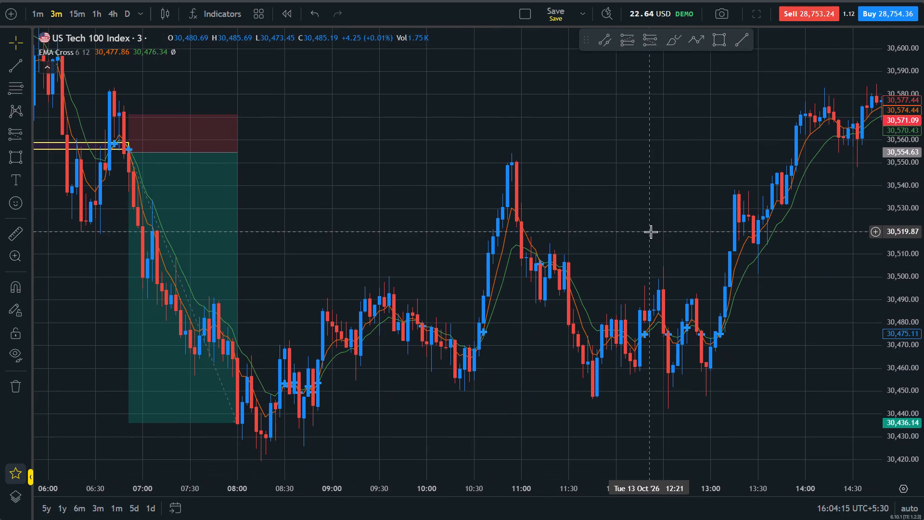
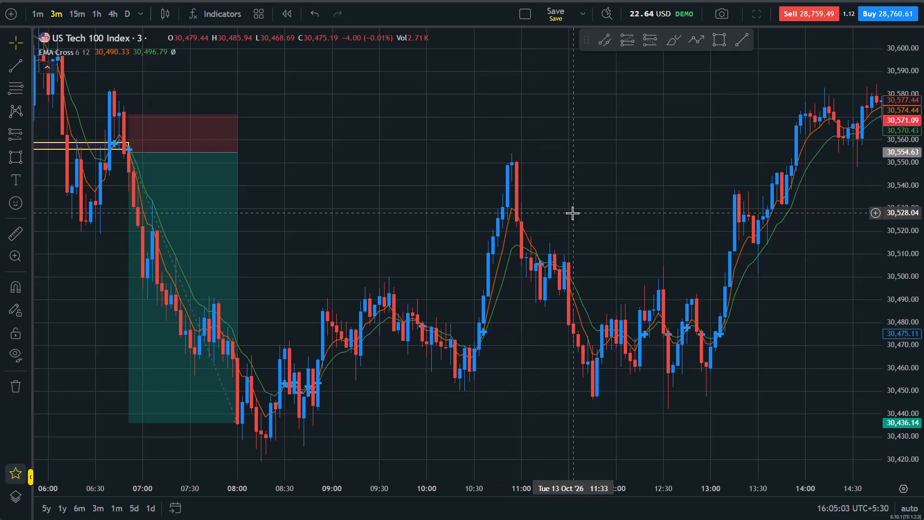
Examine the 13 Oct price action from the 06:51 short through 14:30 against the short's entry level.
drag(305, 210, 423, 227)
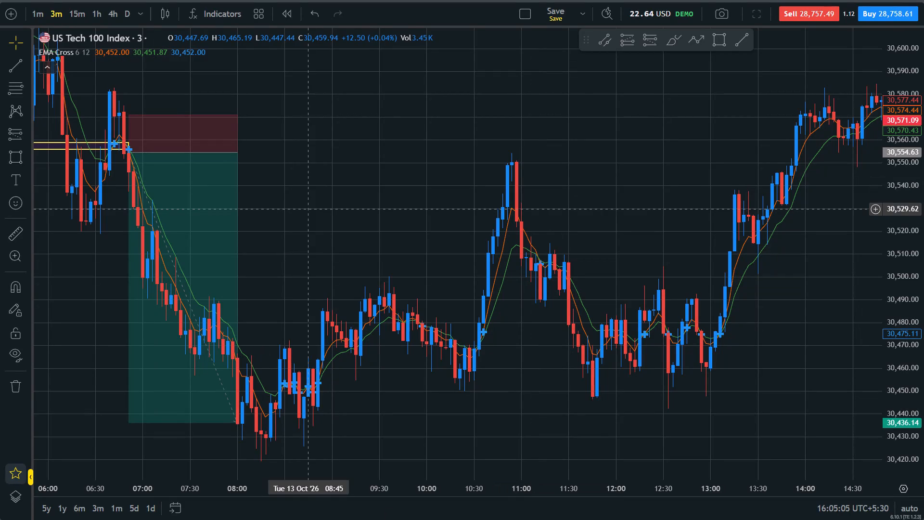
drag(423, 227, 453, 240)
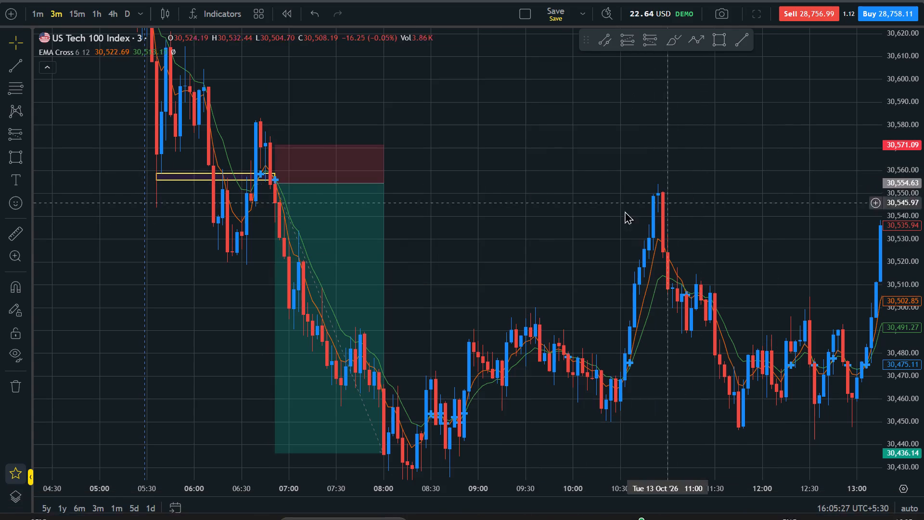
drag(454, 186, 470, 189)
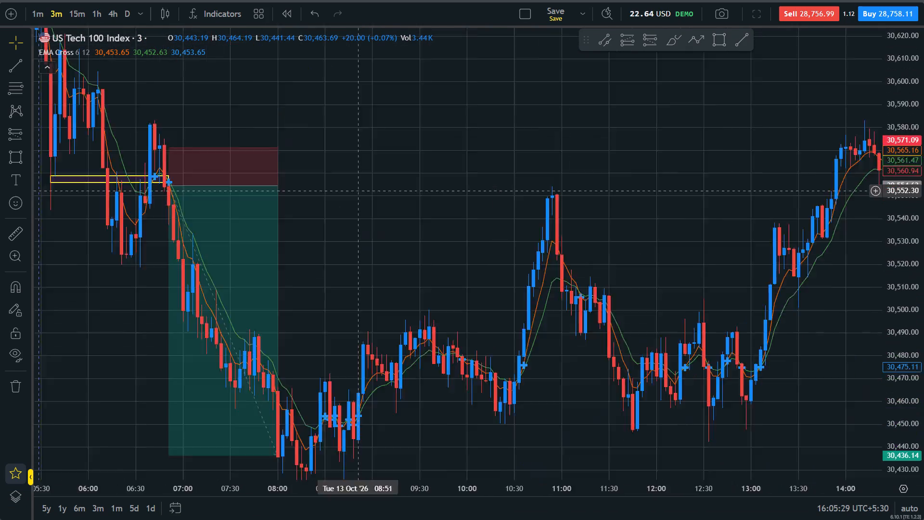
drag(470, 189, 471, 164)
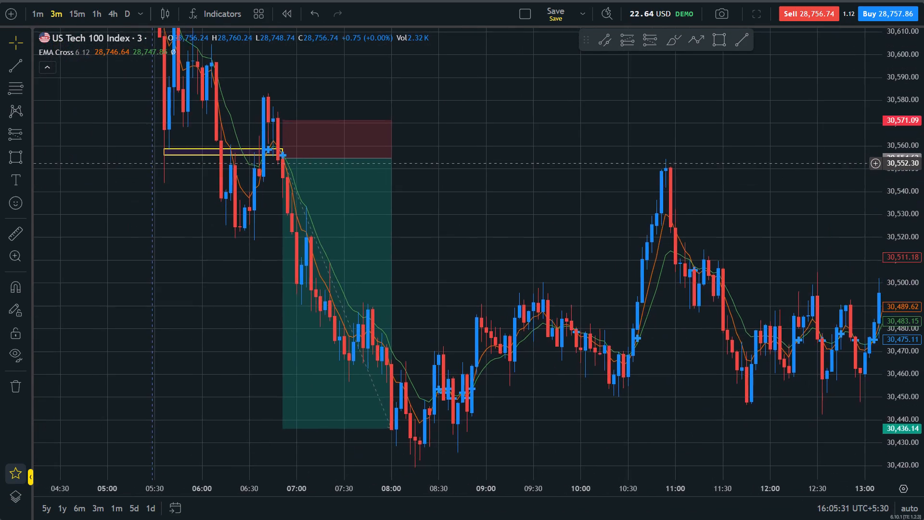
drag(471, 164, 437, 176)
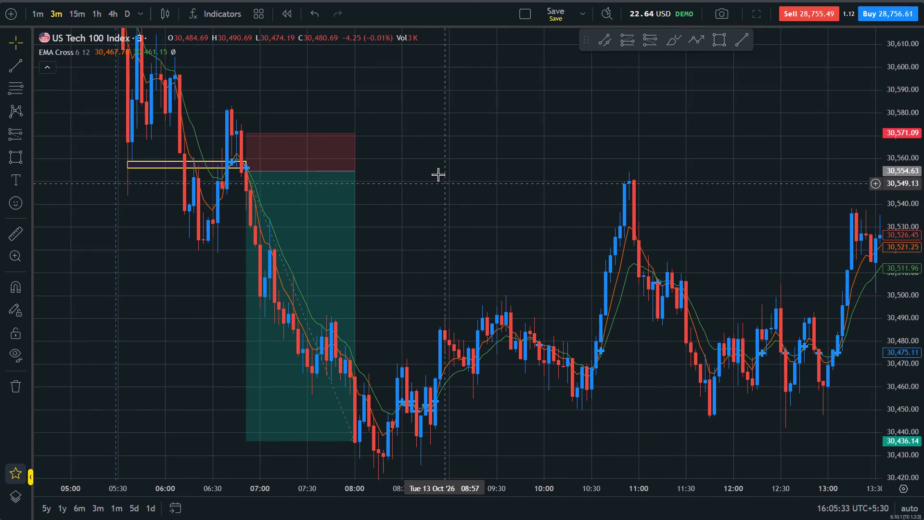
drag(424, 169, 329, 216)
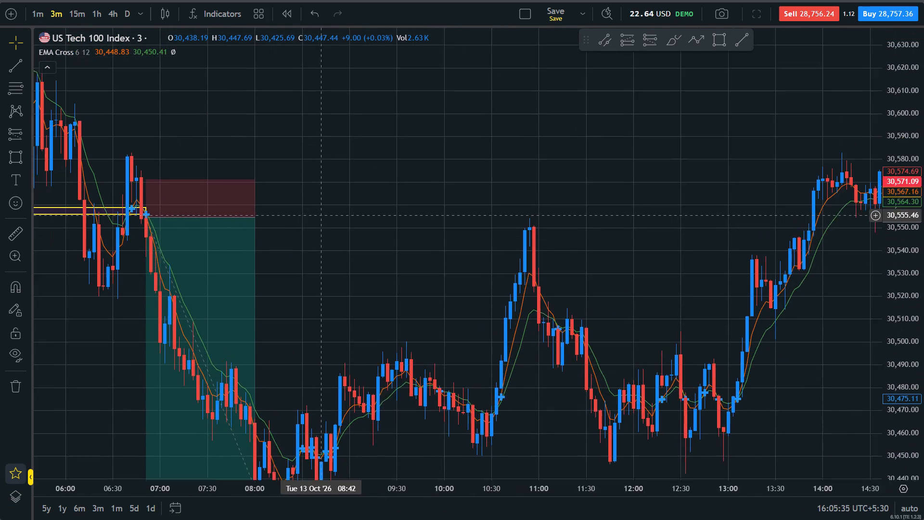
drag(329, 216, 356, 257)
drag(459, 270, 459, 266)
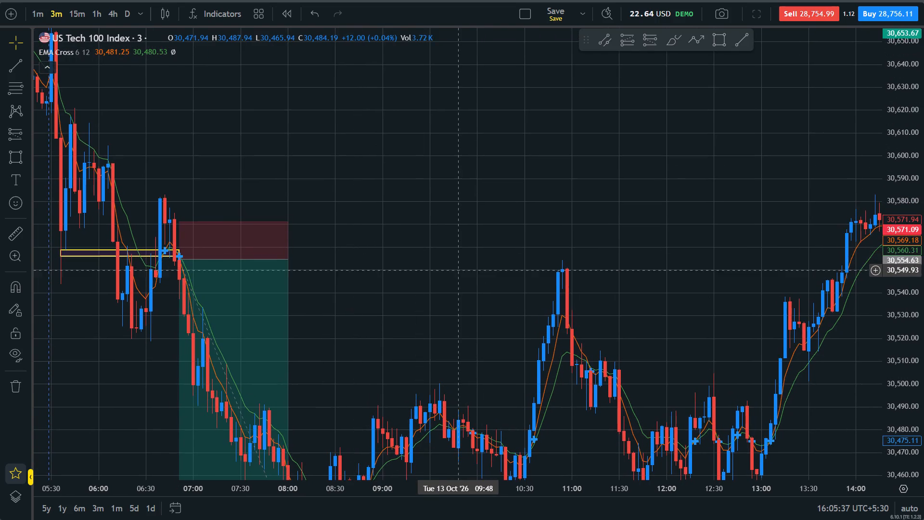
Stretch the thin zone starting at 05:36 out to about 14:05, with its edges at about 30,555.9 and 30,551.
drag(459, 266, 451, 219)
scroll(419, 219, down, 1)
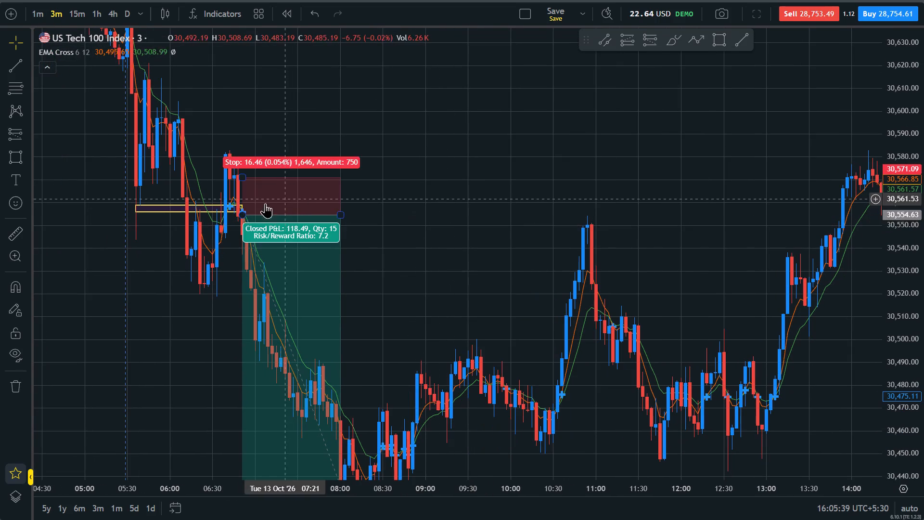
drag(243, 206, 858, 223)
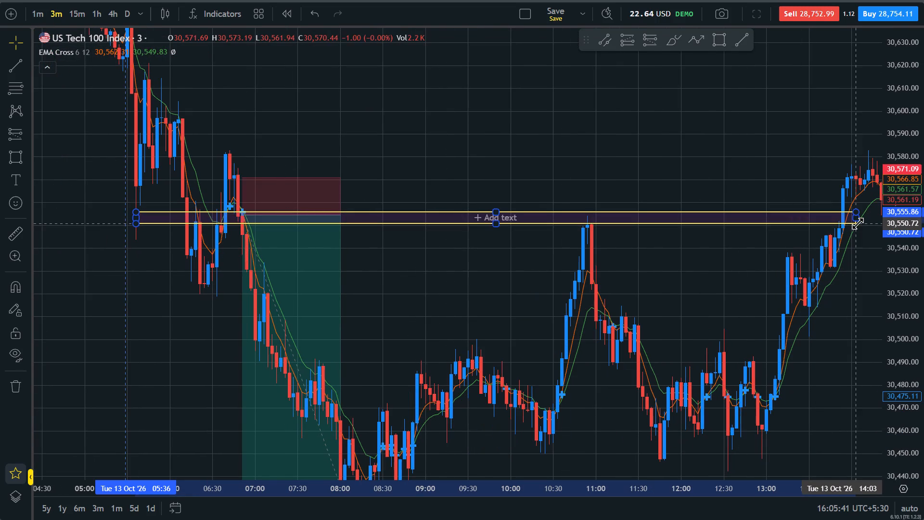
drag(858, 223, 864, 222)
Draw a support zone rectangle from 08:48 to 13:48 on 13 Oct, between about 30,456.3 and 30,451.8.
drag(848, 311, 806, 282)
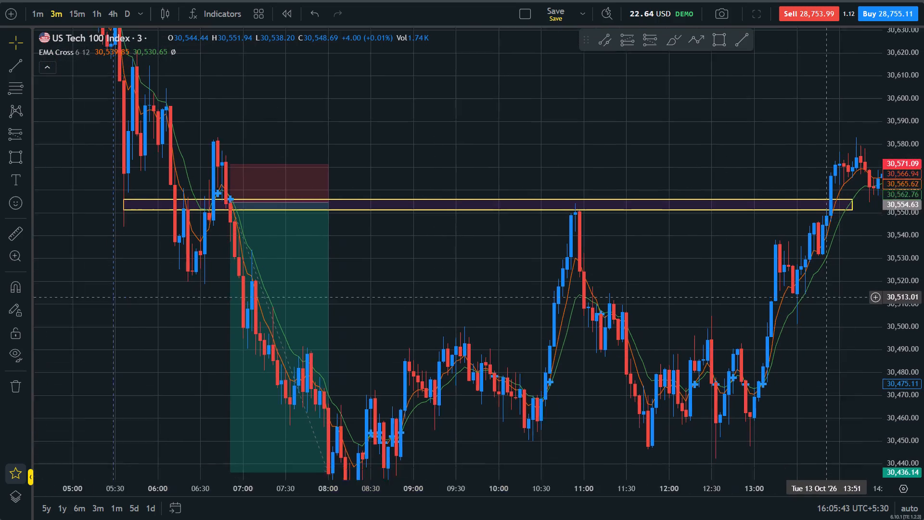
drag(806, 282, 755, 246)
scroll(799, 273, down, 1)
drag(805, 406, 765, 297)
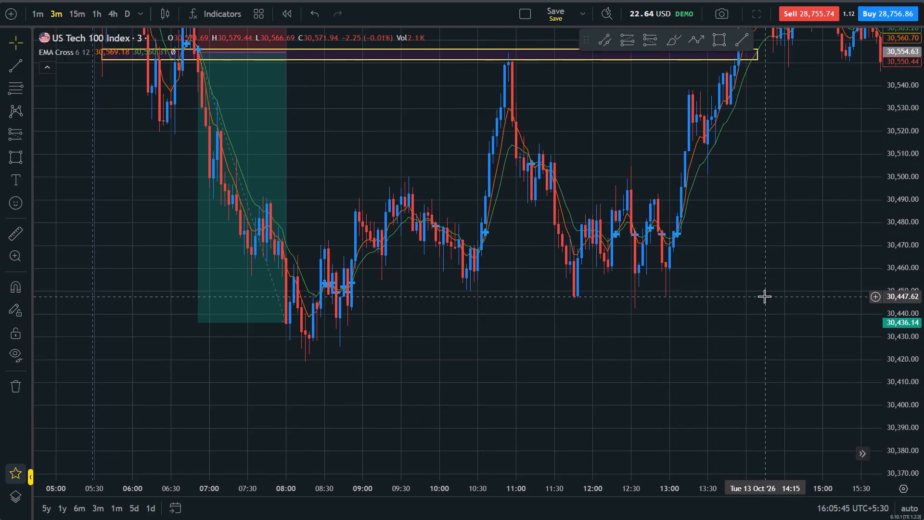
scroll(763, 296, up, 2)
drag(735, 288, 777, 340)
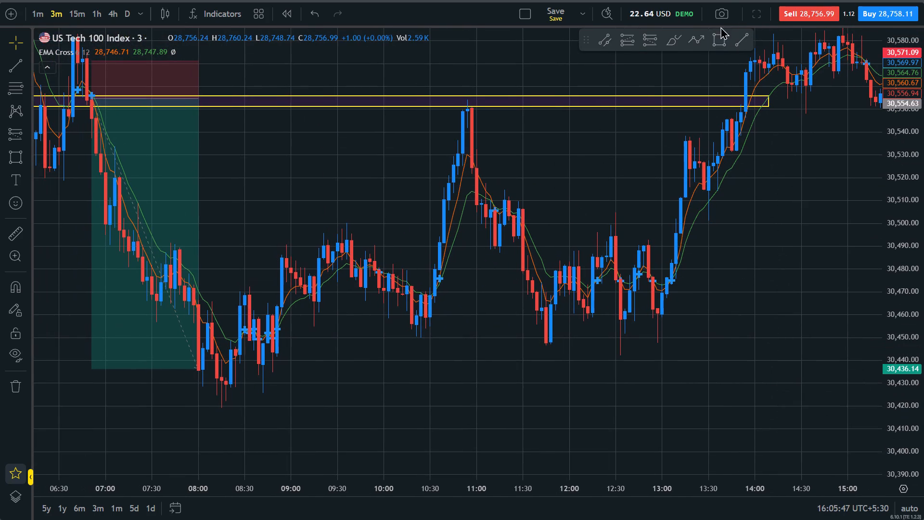
click(717, 38)
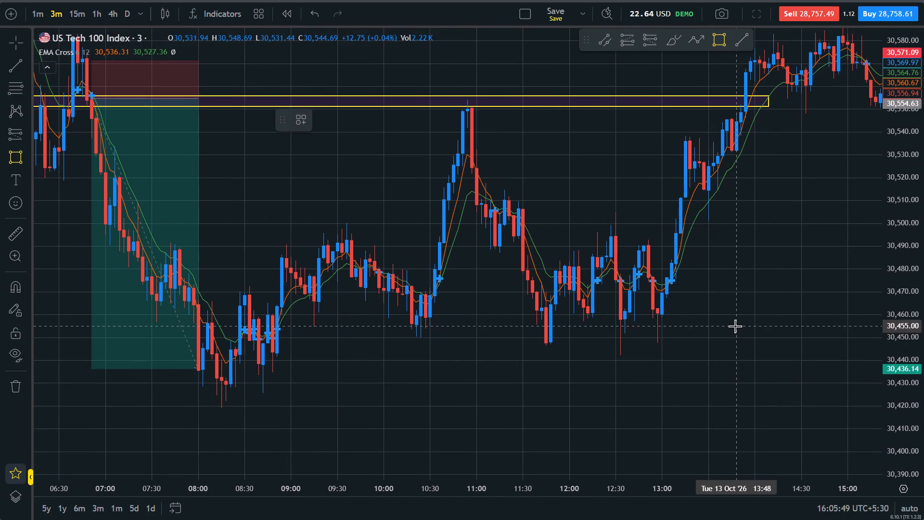
click(738, 333)
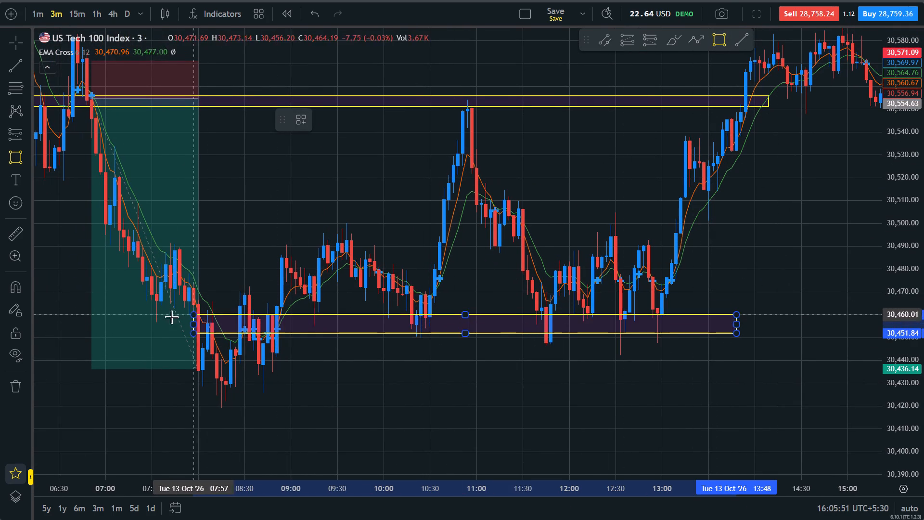
click(271, 323)
Examine how price reacts between the 30,551 and 30,456 zones from 08:48 to 14:00 on 13 Oct.
drag(466, 409, 492, 421)
drag(549, 389, 650, 468)
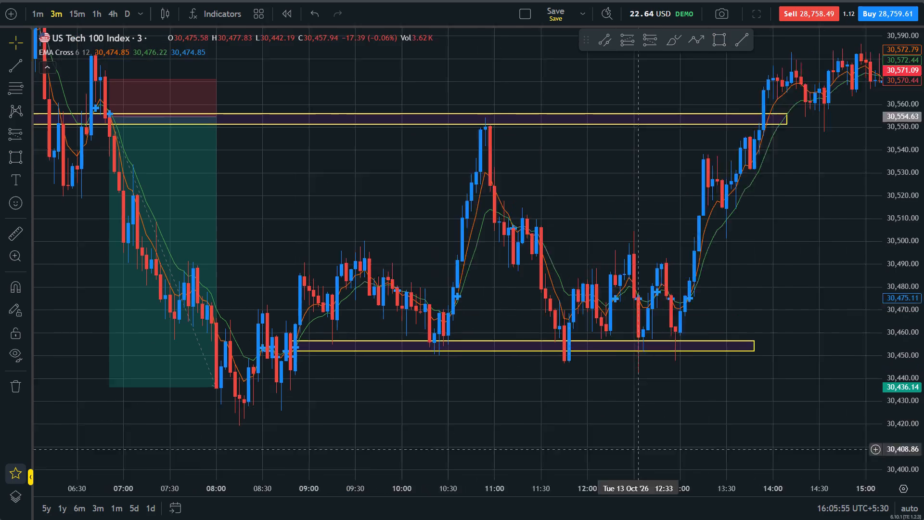
drag(650, 468, 651, 468)
drag(754, 313, 762, 267)
drag(923, 306, 923, 218)
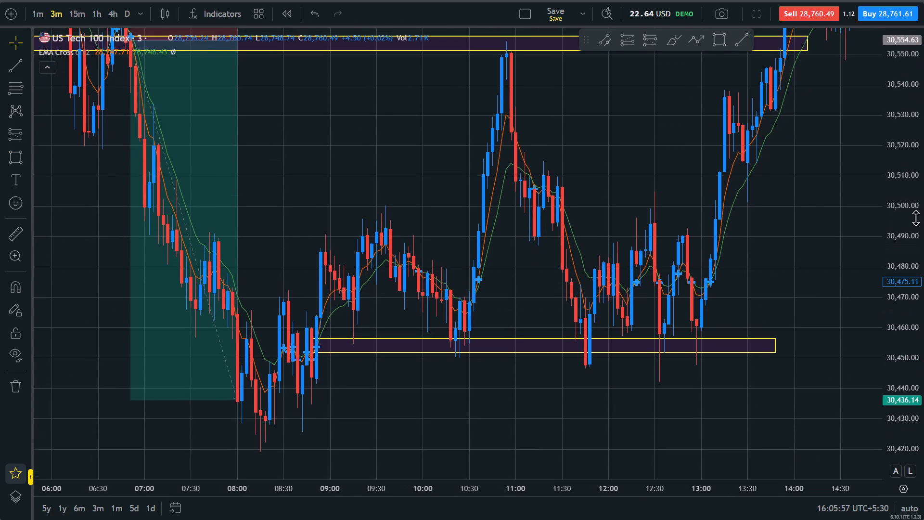
scroll(870, 250, up, 2)
drag(733, 257, 785, 301)
drag(923, 146, 923, 214)
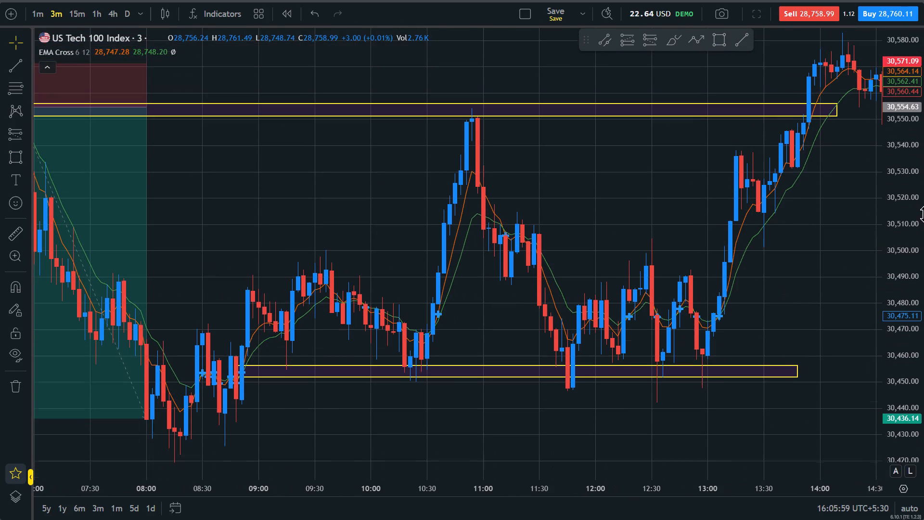
drag(923, 214, 923, 214)
drag(756, 250, 763, 300)
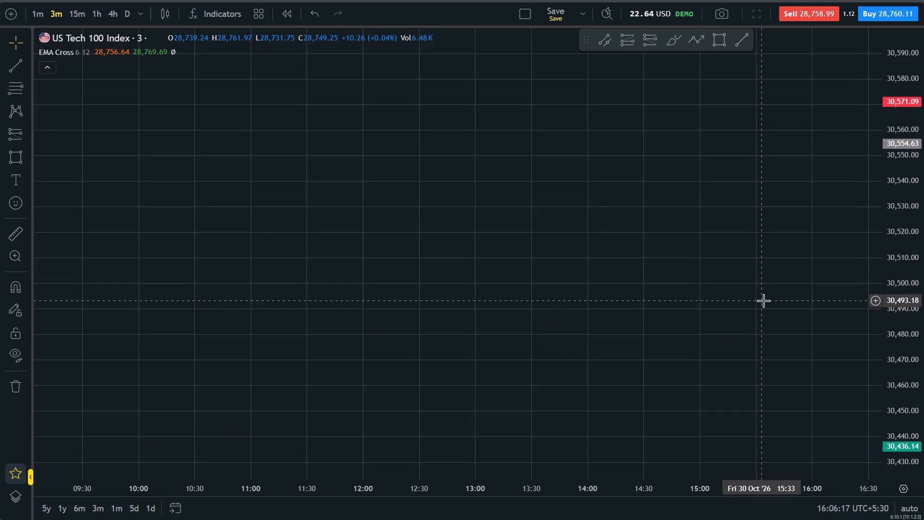
Restore automatic price scaling, jump the chart to 14 Oct 2026, and bring the 13 Oct zones back into view.
click(908, 505)
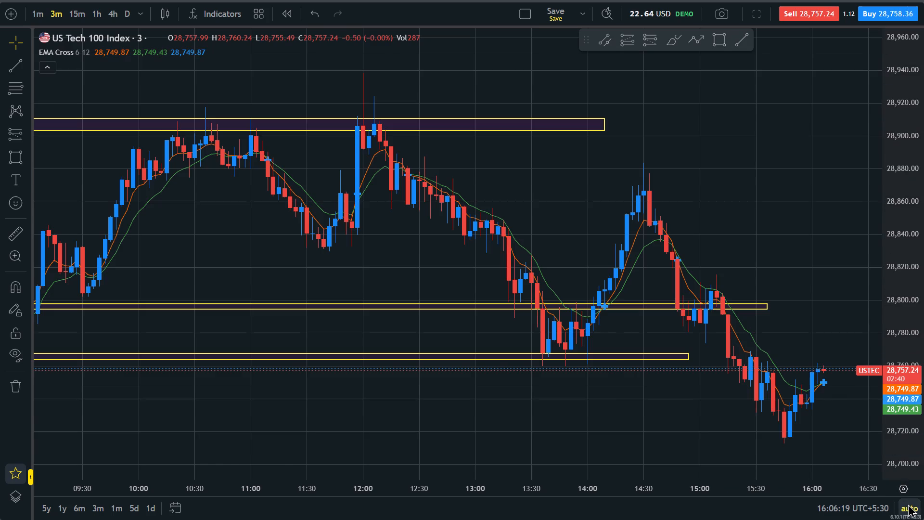
click(175, 512)
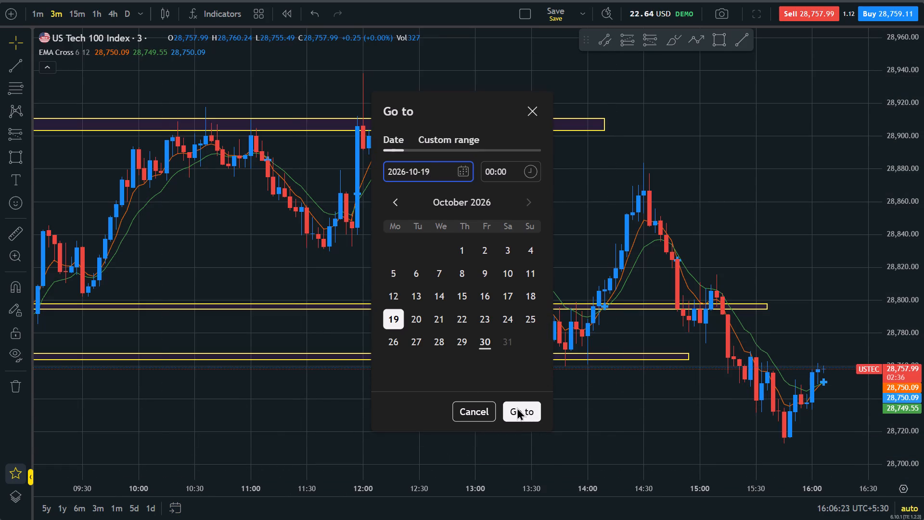
click(390, 304)
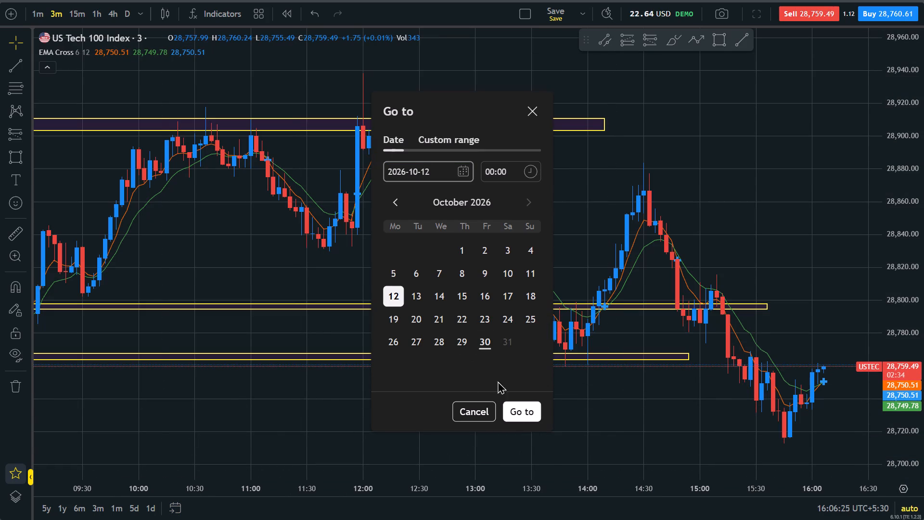
click(436, 292)
click(519, 407)
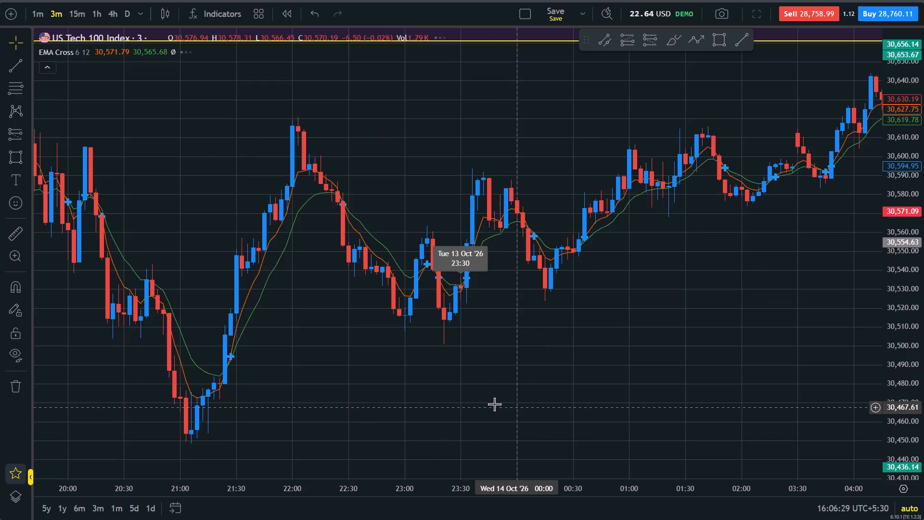
scroll(493, 404, down, 10)
scroll(493, 404, right, 5)
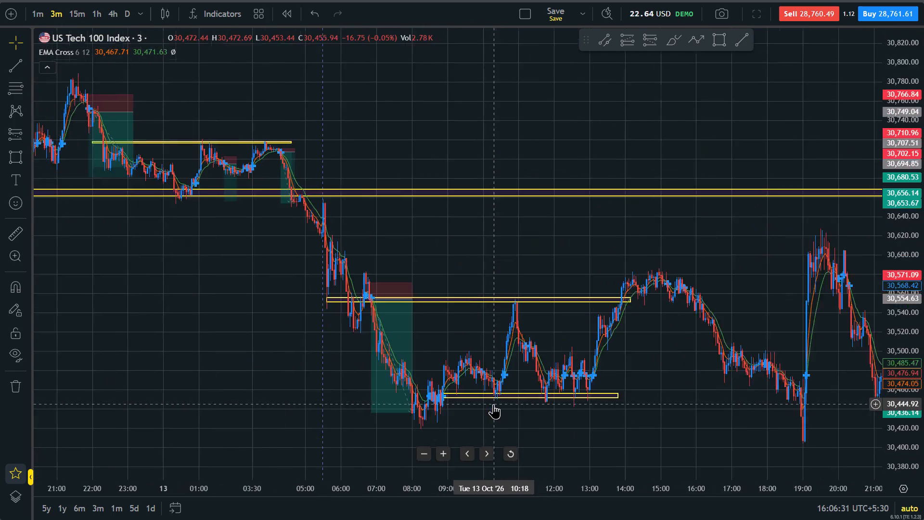
scroll(493, 404, right, 1)
scroll(493, 404, up, 11)
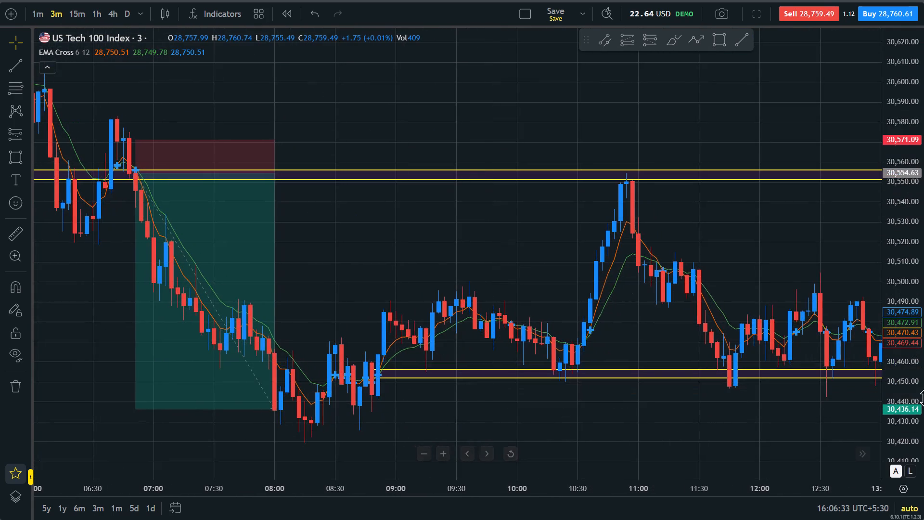
Examine the 13 Oct candles and EMA crosses between the upper and lower zones, up to about 13:30.
drag(923, 396, 906, 229)
drag(702, 328, 482, 257)
scroll(482, 257, down, 4)
drag(923, 162, 923, 356)
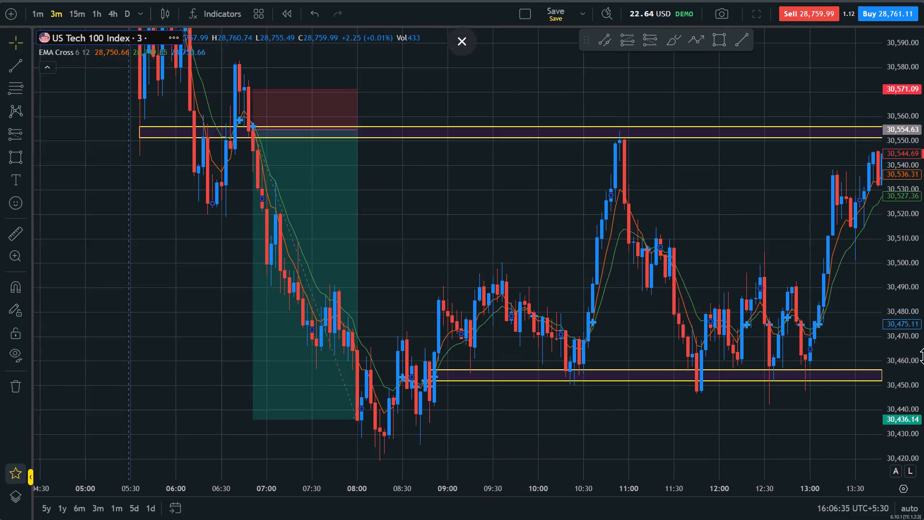
drag(923, 356, 923, 362)
click(567, 266)
scroll(567, 266, up, 2)
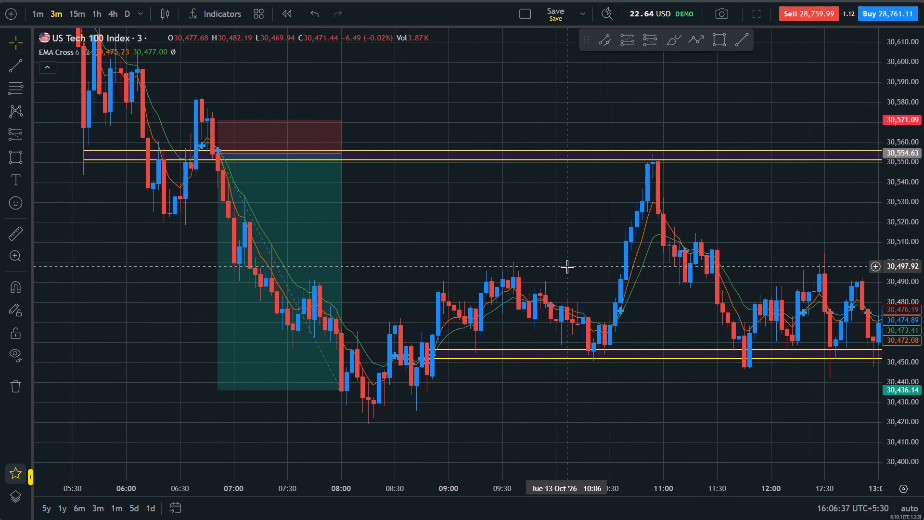
scroll(567, 266, down, 5)
drag(923, 206, 923, 376)
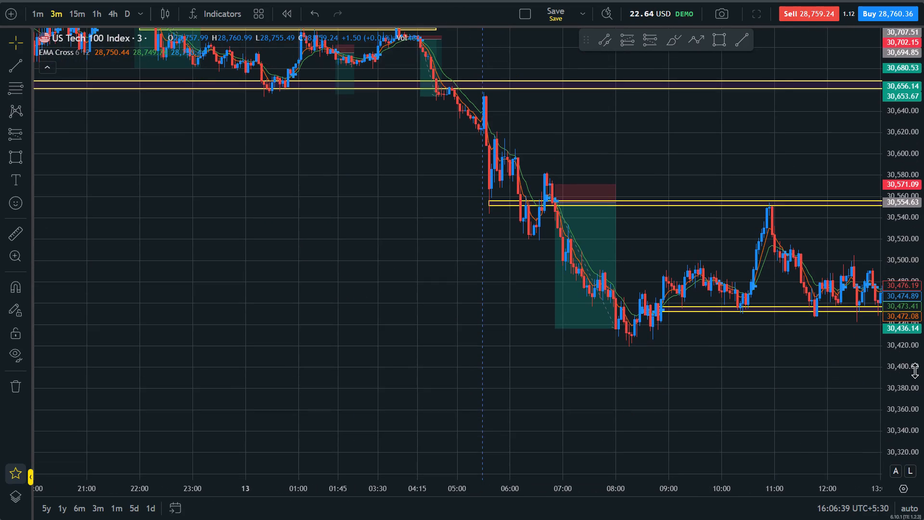
Survey the wider price history back to 2 Oct, and return to a close view of the 13 Oct zones.
scroll(201, 276, down, 6)
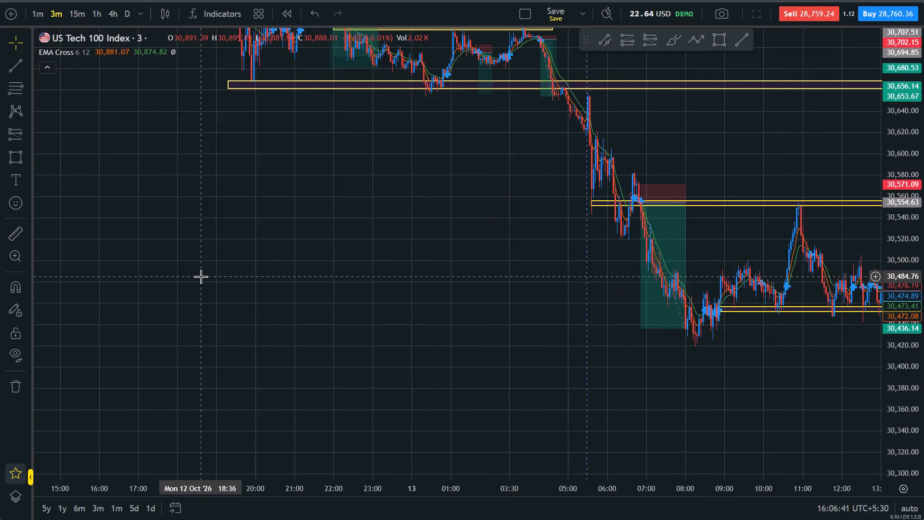
scroll(201, 276, down, 14)
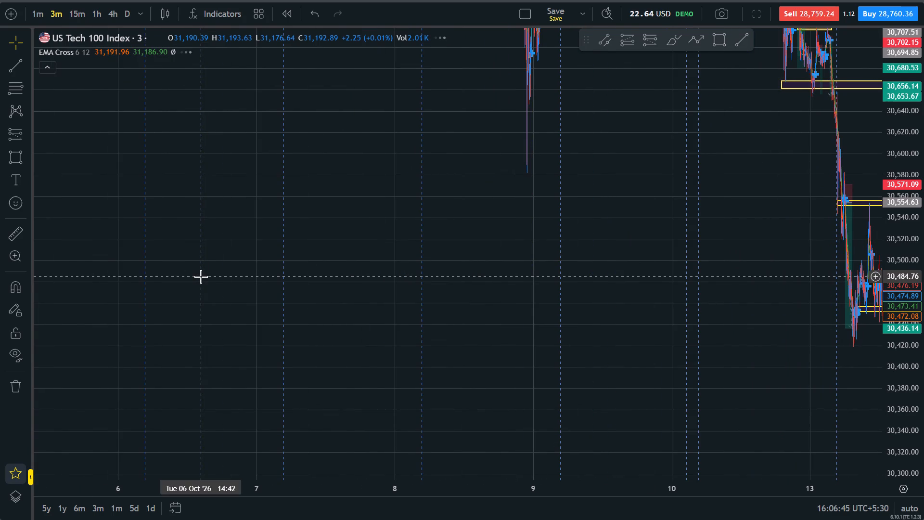
scroll(201, 276, right, 2)
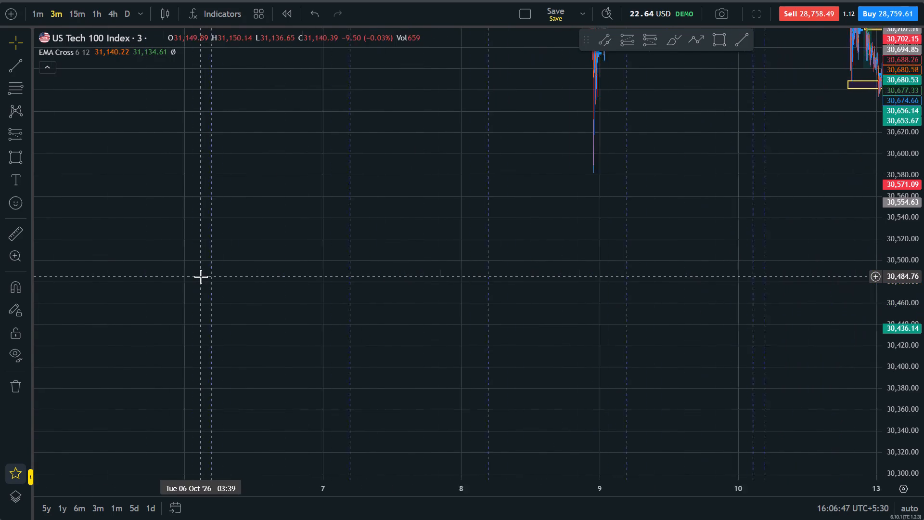
scroll(201, 276, right, 3)
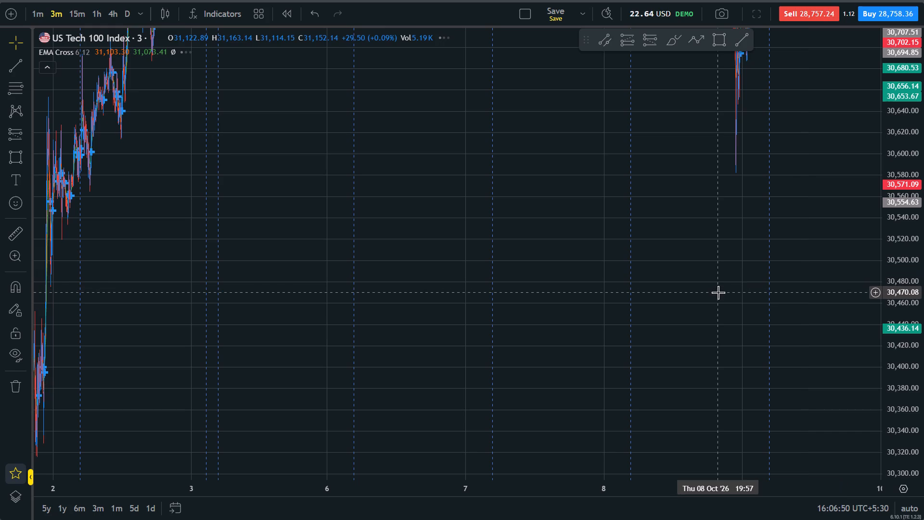
scroll(718, 292, left, 7)
scroll(718, 292, up, 9)
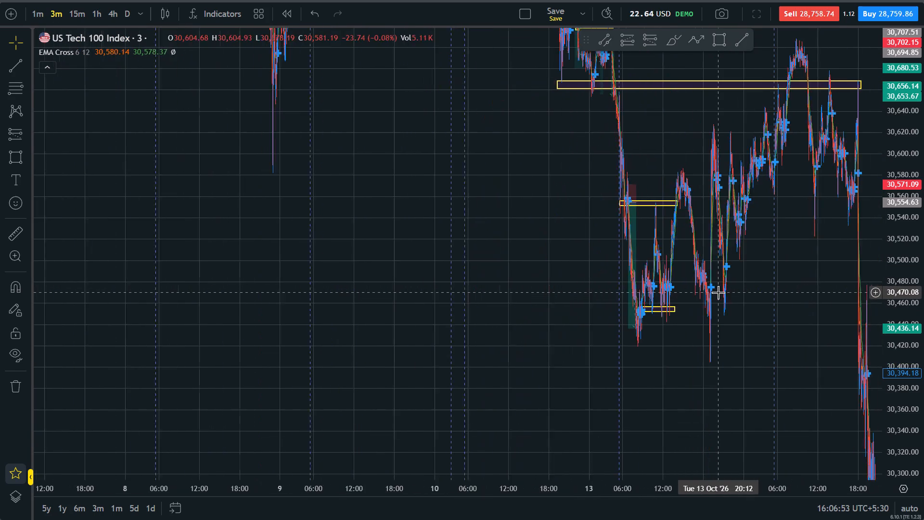
scroll(718, 292, up, 8)
scroll(718, 292, right, 6)
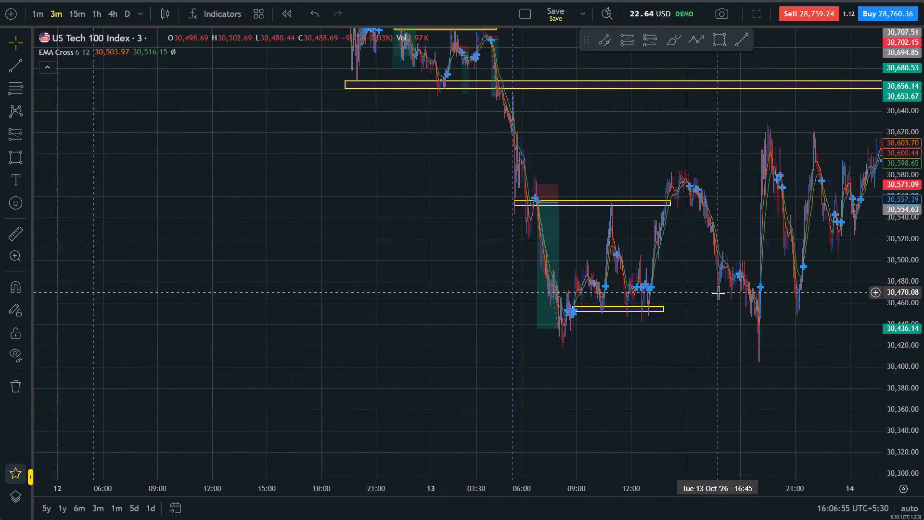
scroll(718, 292, right, 1)
scroll(718, 292, up, 9)
scroll(718, 292, right, 3)
scroll(718, 292, up, 1)
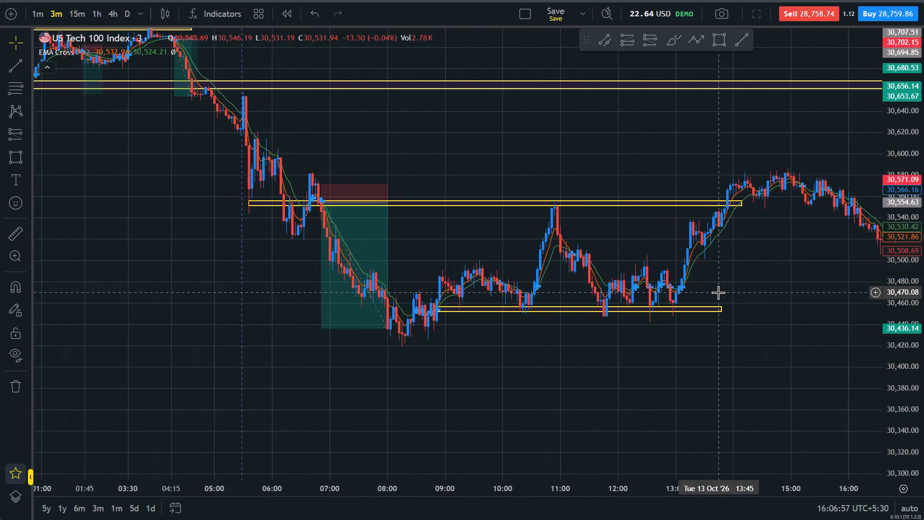
scroll(718, 292, up, 2)
drag(917, 358, 906, 165)
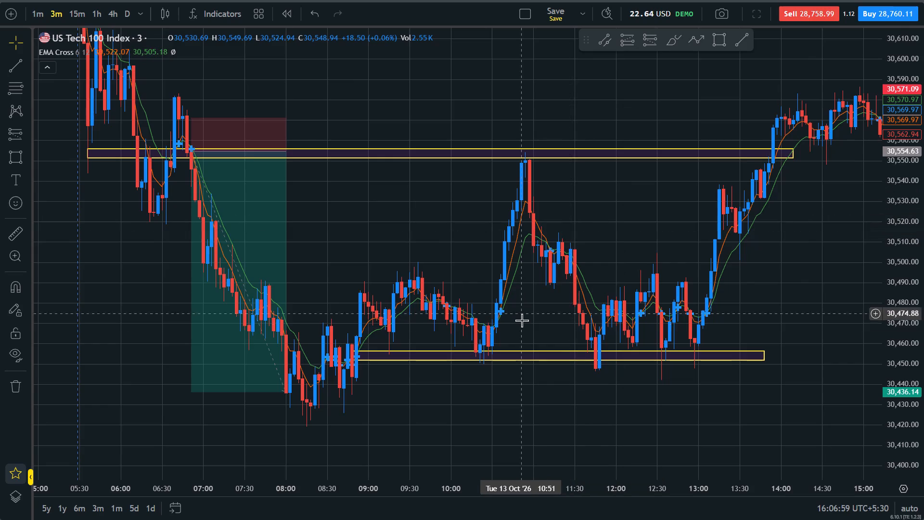
Examine the 13 Oct rally from the lower zone to the upper zone and the EMA cross near 10:36.
drag(522, 332, 771, 277)
scroll(771, 277, up, 3)
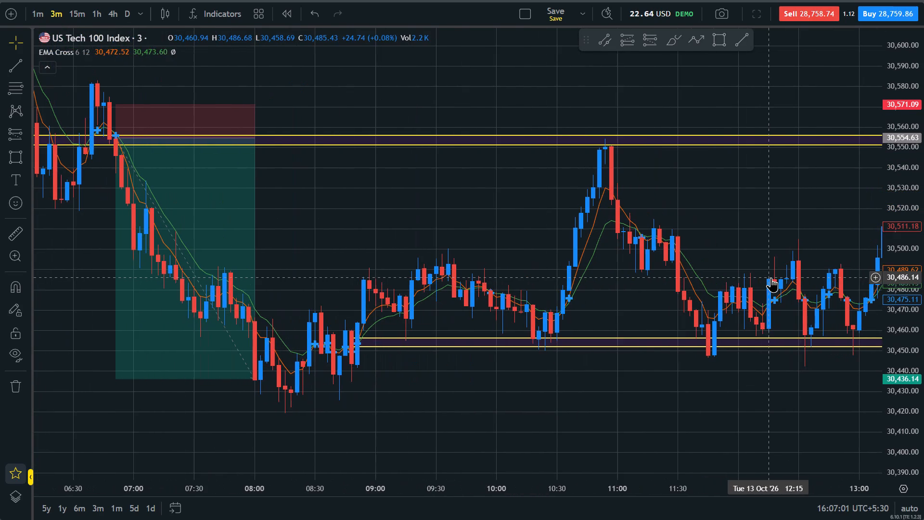
click(627, 313)
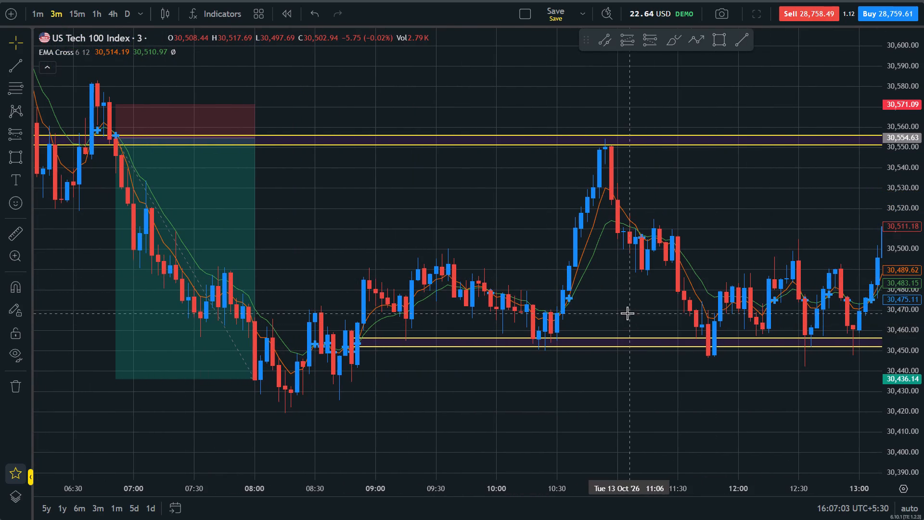
drag(594, 281, 609, 258)
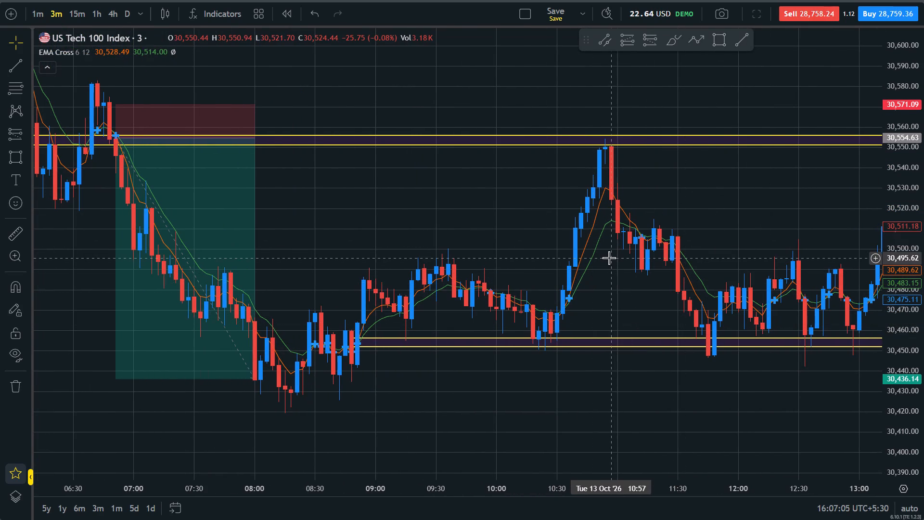
drag(609, 258, 609, 257)
drag(580, 310, 583, 298)
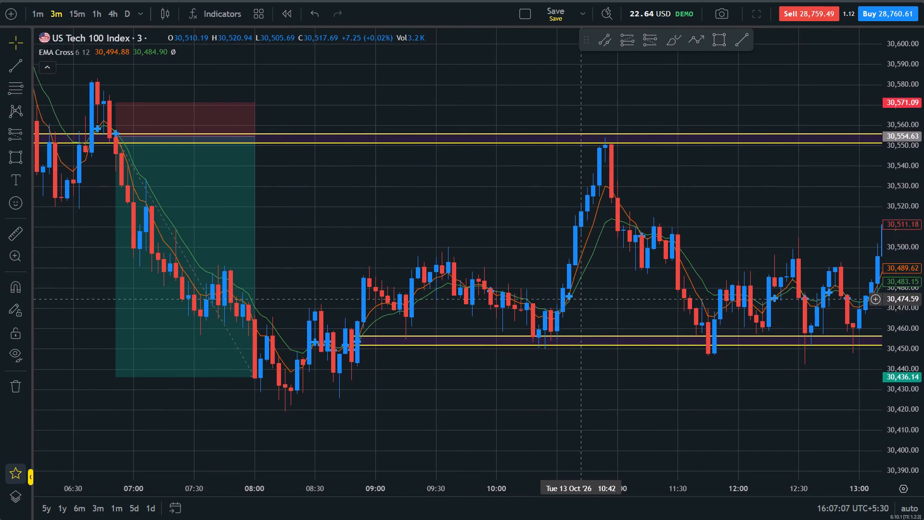
drag(583, 298, 627, 300)
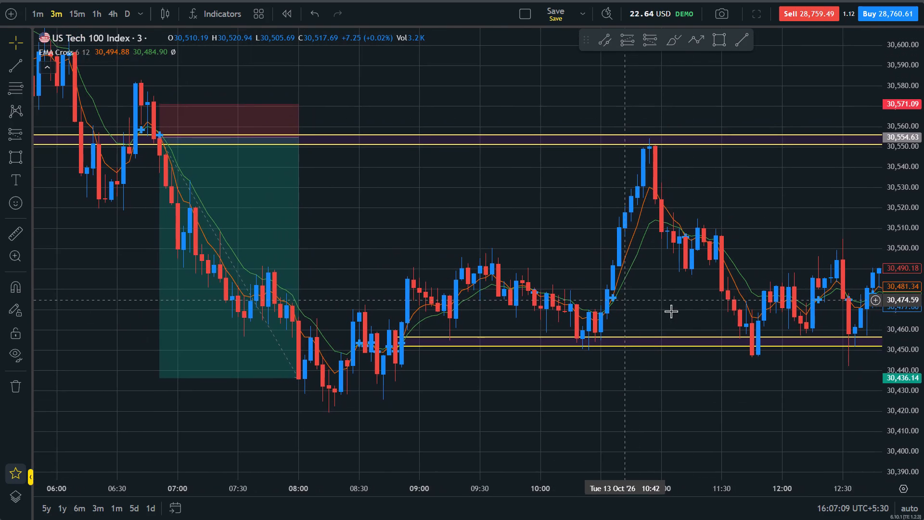
drag(923, 366, 920, 329)
scroll(712, 323, up, 2)
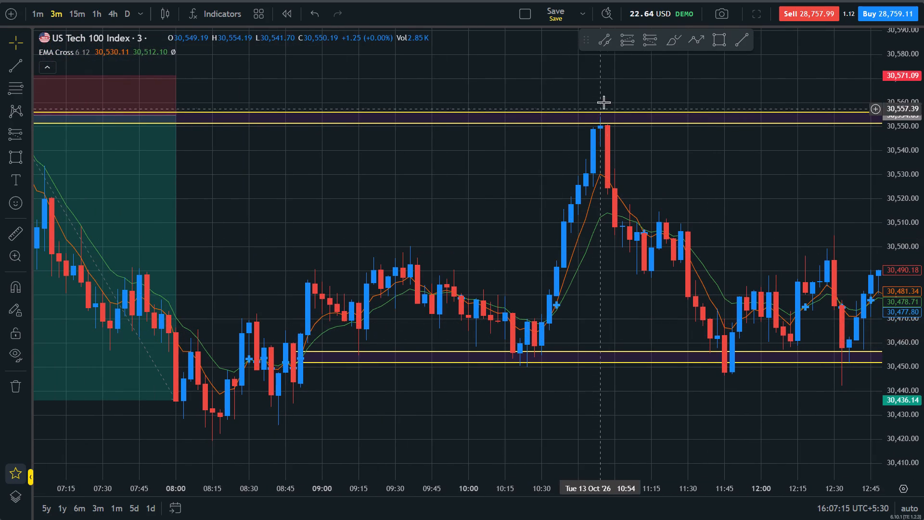
Mark a long position at 10:36 on 13 Oct with entry 30,480.77, stop 30,469.26 and target 30,548.38, ending about 10:57.
click(629, 40)
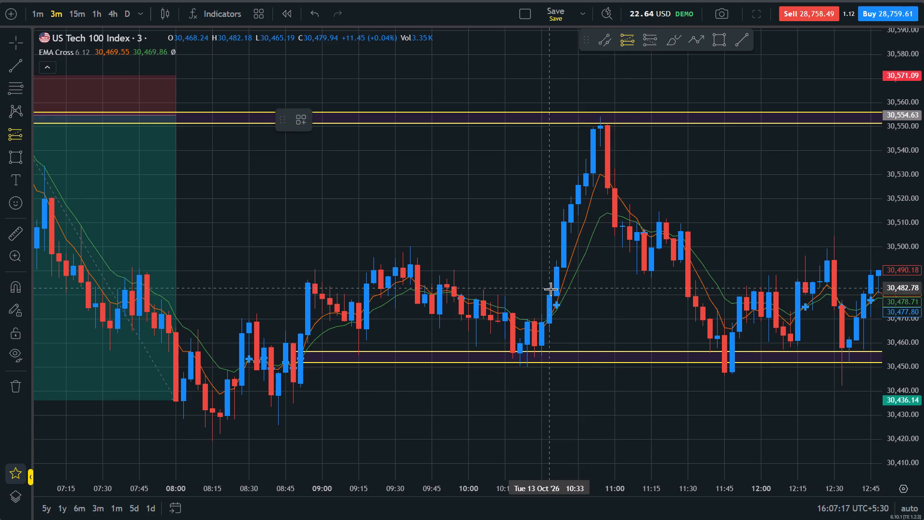
click(556, 293)
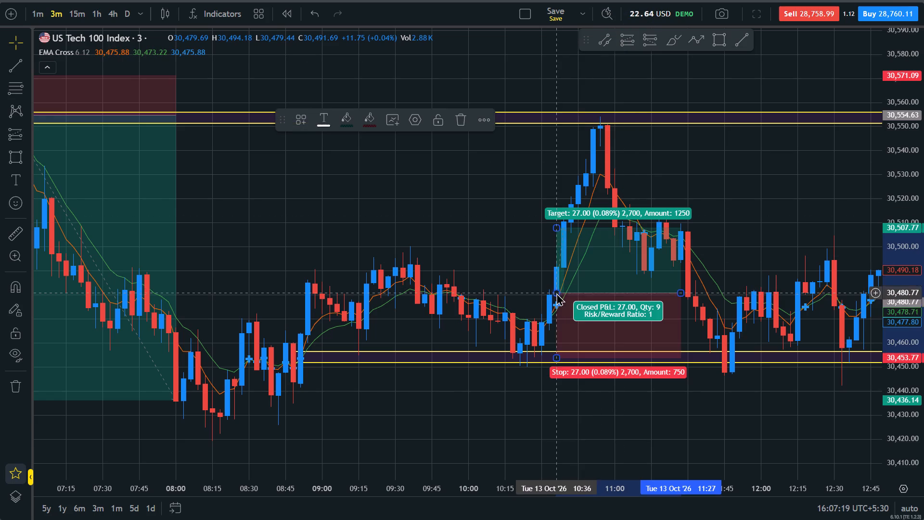
drag(556, 362, 561, 324)
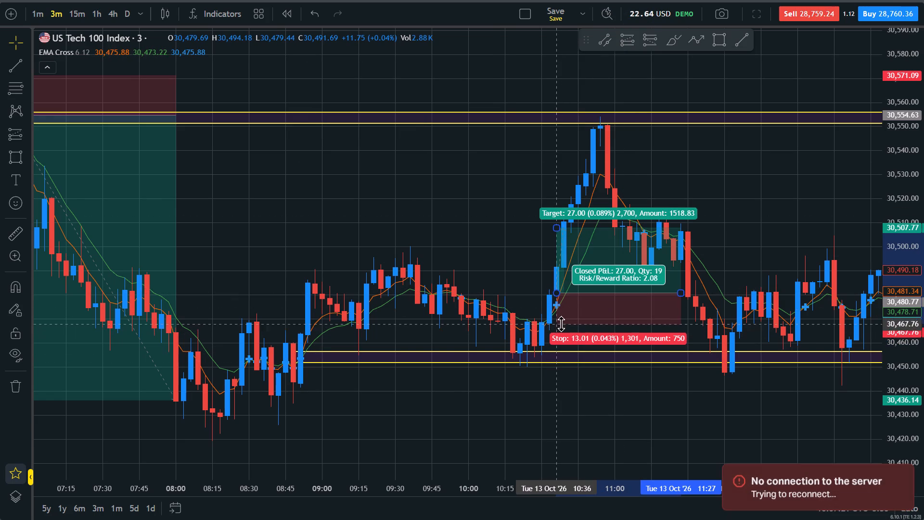
drag(561, 324, 566, 321)
drag(557, 227, 577, 129)
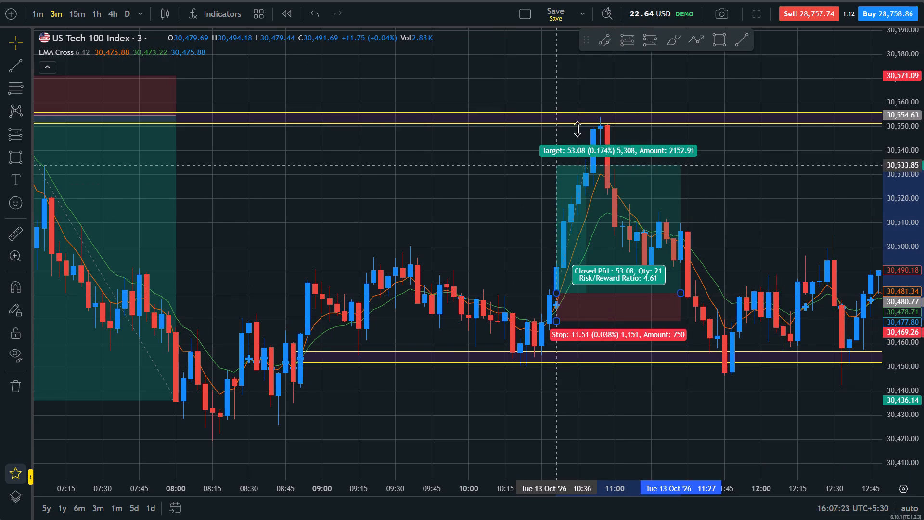
drag(577, 129, 580, 130)
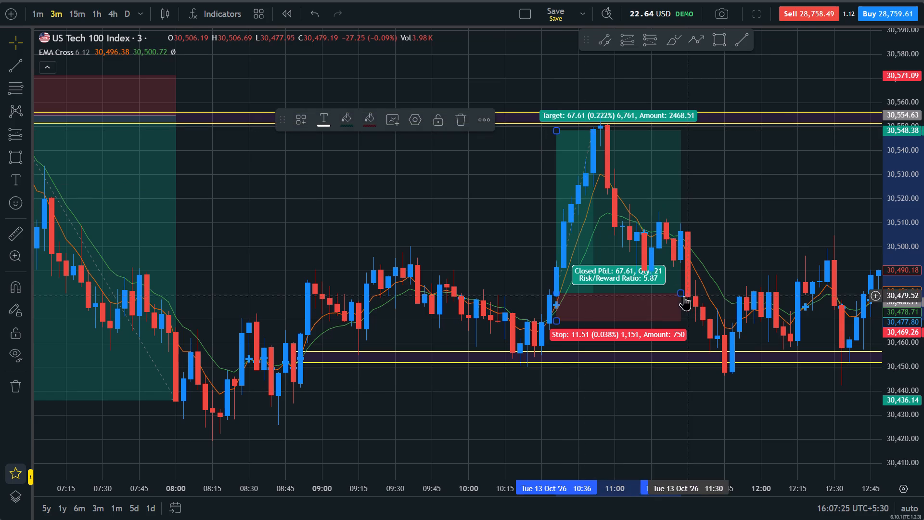
drag(680, 293, 609, 275)
click(668, 161)
Examine the price action around the new long position and onward to the 13:06 EMA cross on 13 Oct.
scroll(719, 210, up, 4)
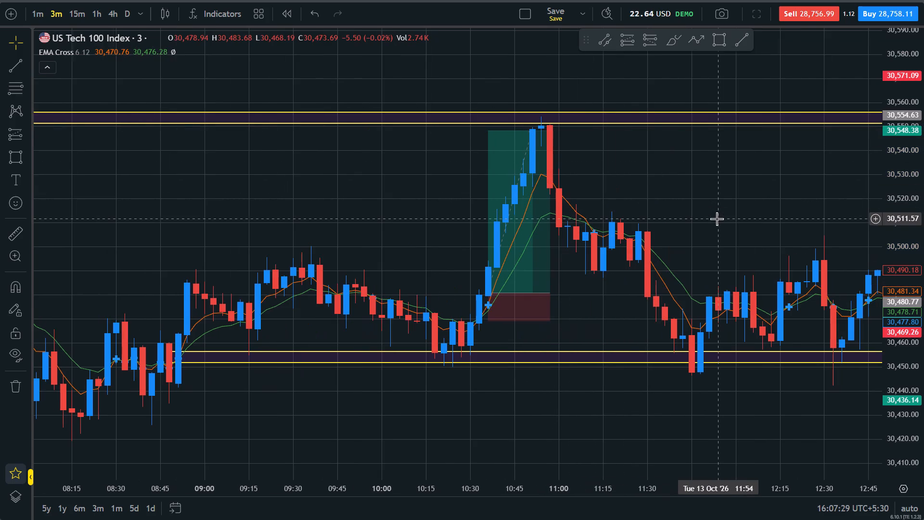
scroll(717, 219, down, 5)
drag(783, 318, 703, 275)
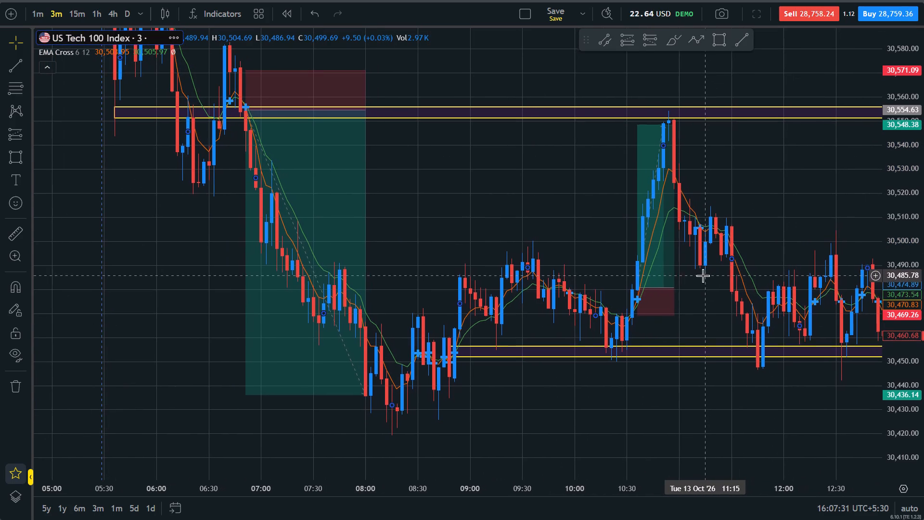
click(703, 294)
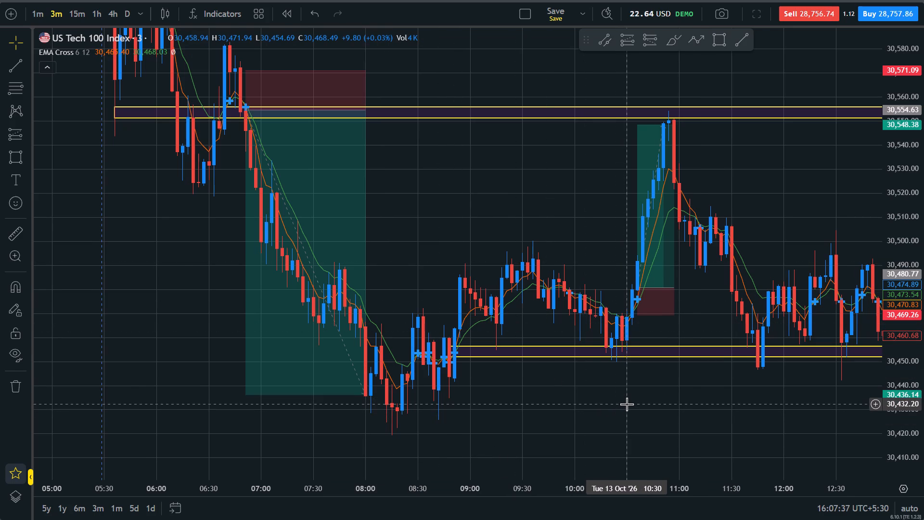
scroll(627, 404, up, 1)
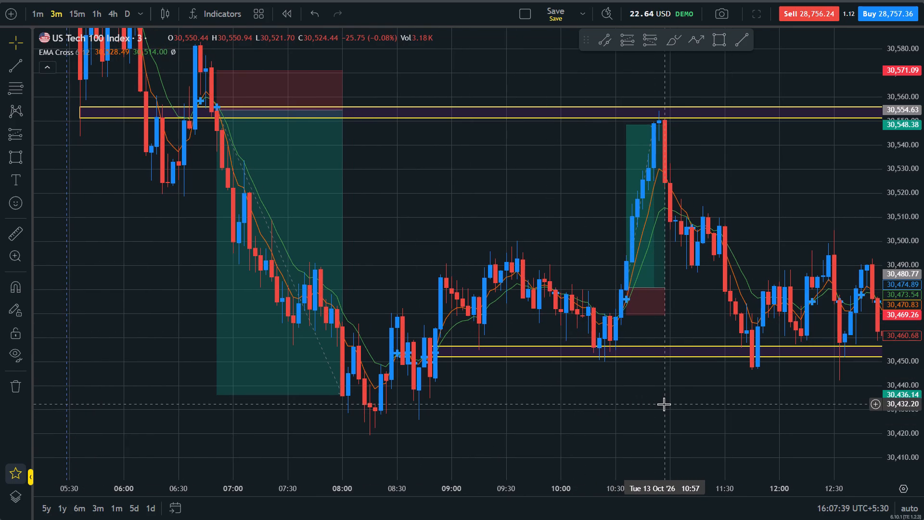
drag(666, 406, 647, 359)
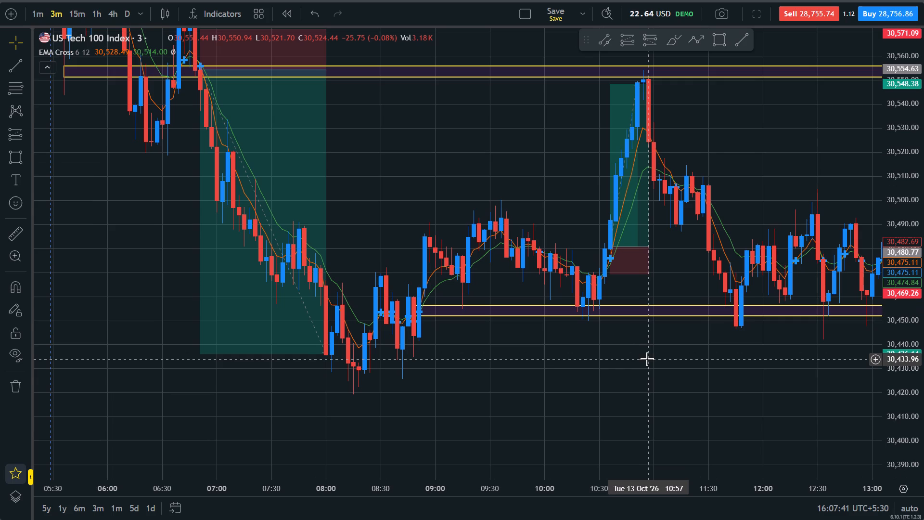
drag(491, 183, 235, 289)
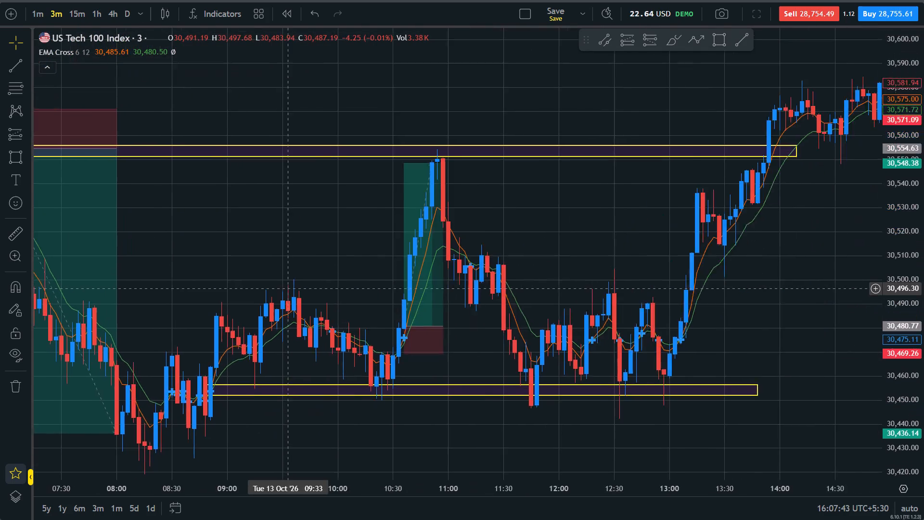
drag(235, 289, 179, 283)
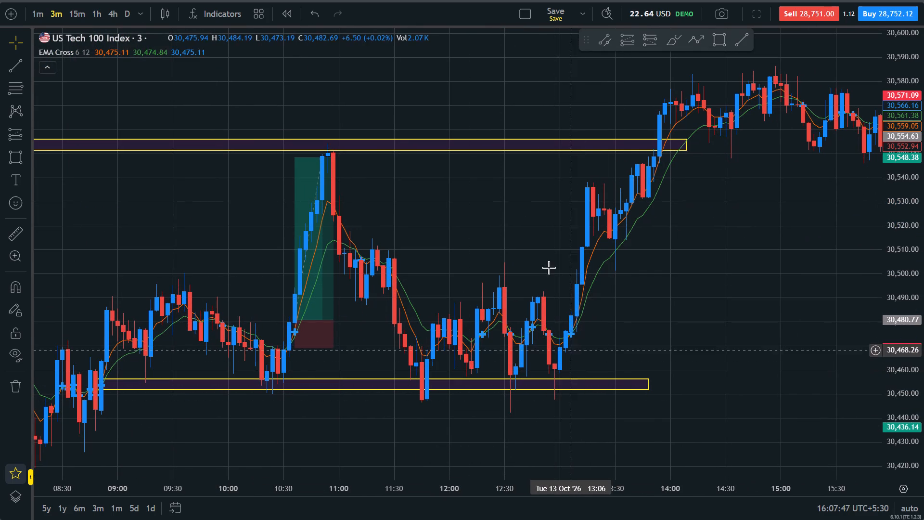
Mark a long position at 13:06 on 13 Oct with entry 30,476.27, stop 30,468.01 and target 30,549.88.
click(621, 42)
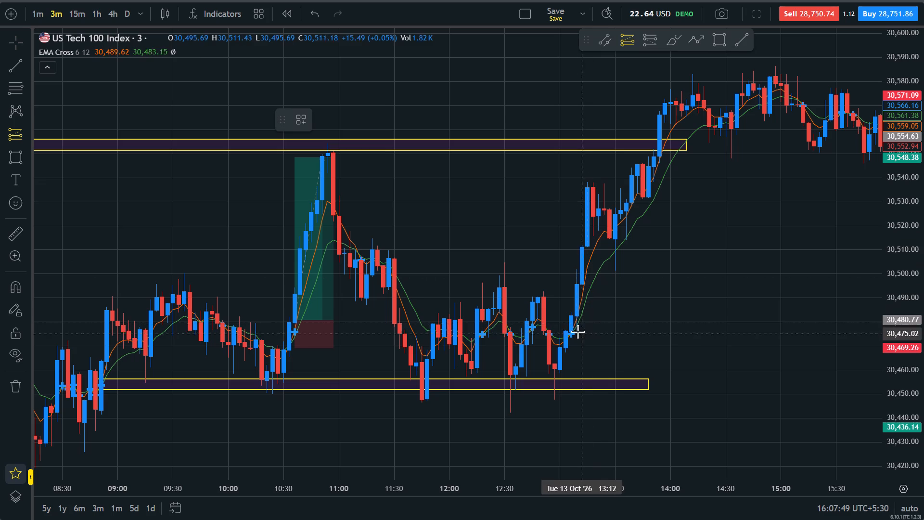
click(571, 331)
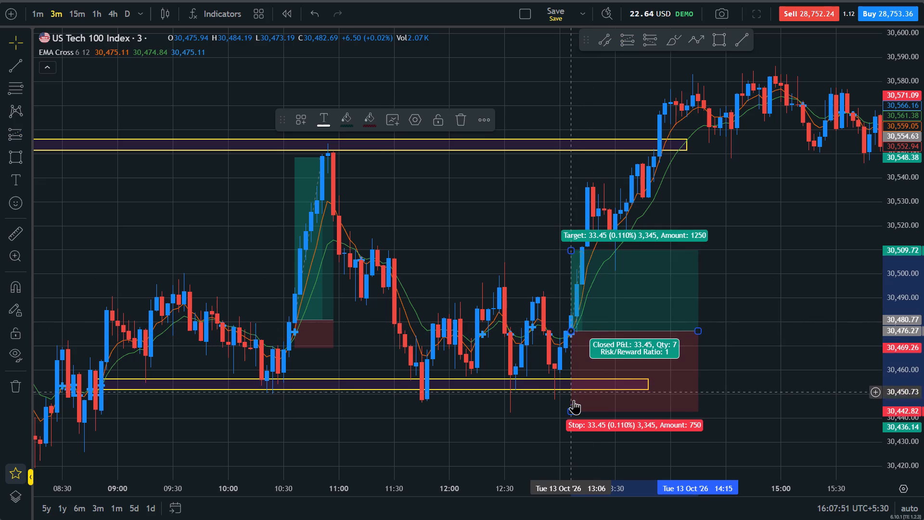
drag(570, 414, 590, 354)
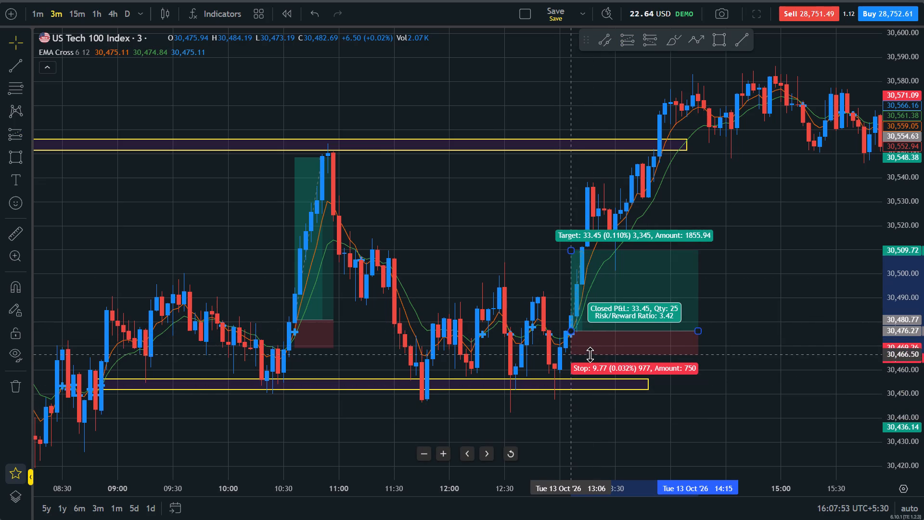
drag(590, 354, 590, 351)
drag(572, 248, 561, 153)
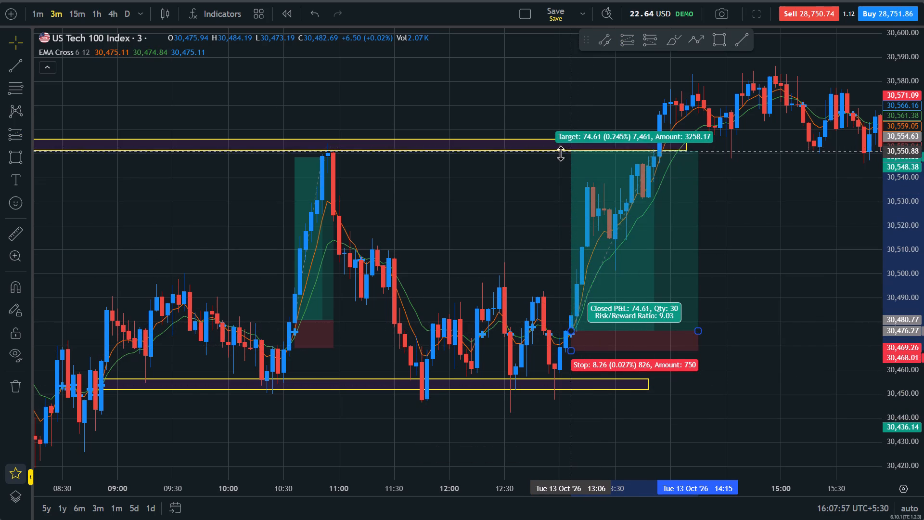
drag(561, 153, 561, 154)
Draw a small rectangle around the wick just below the lower zone near 13:00, from about 30,451 to 30,446.
drag(546, 264, 534, 192)
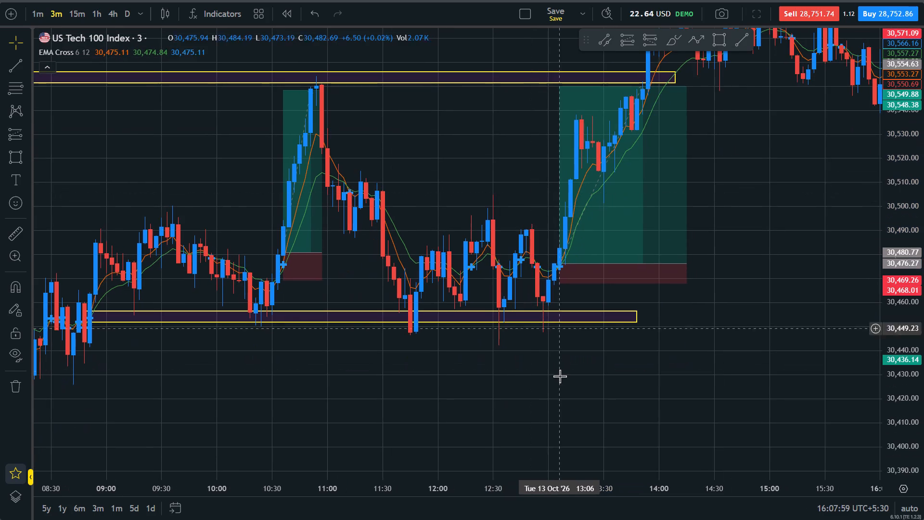
click(721, 41)
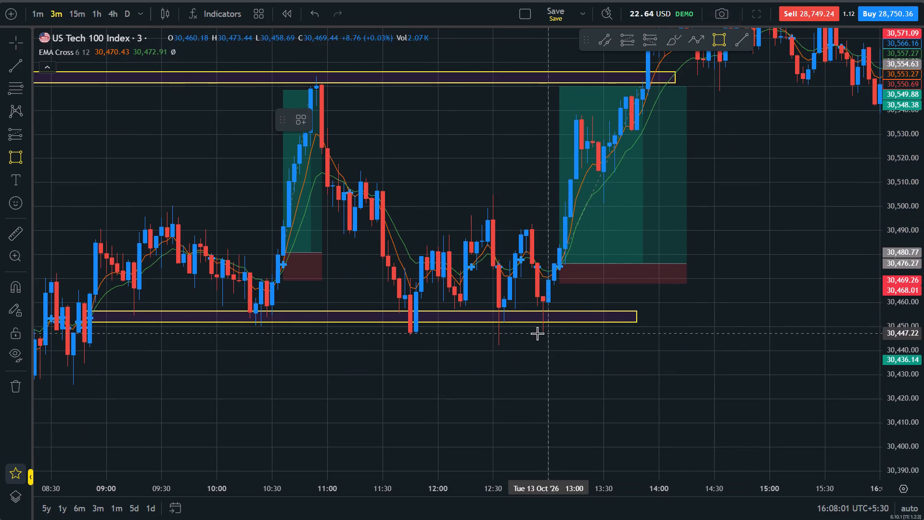
click(532, 324)
click(552, 336)
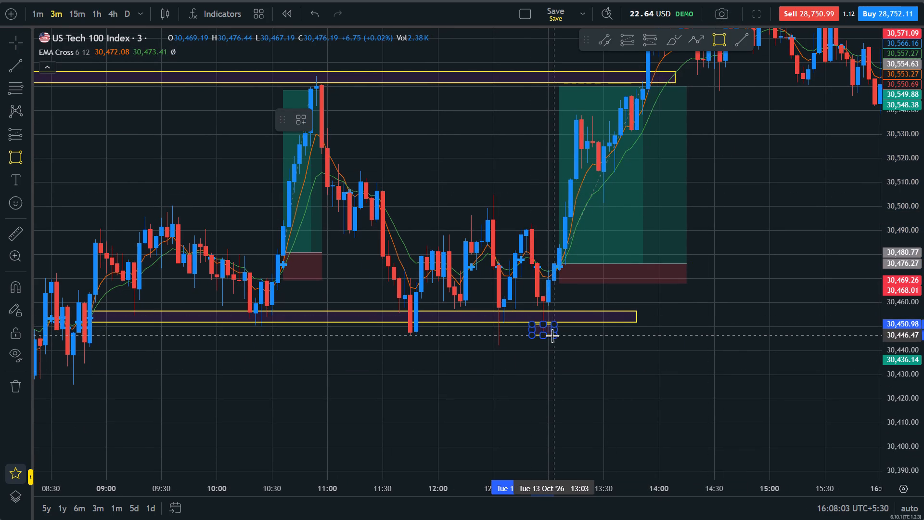
click(562, 383)
Review the marked positions and zones on 13 Oct against the candles from about 06:00 to 16:30.
scroll(562, 383, down, 3)
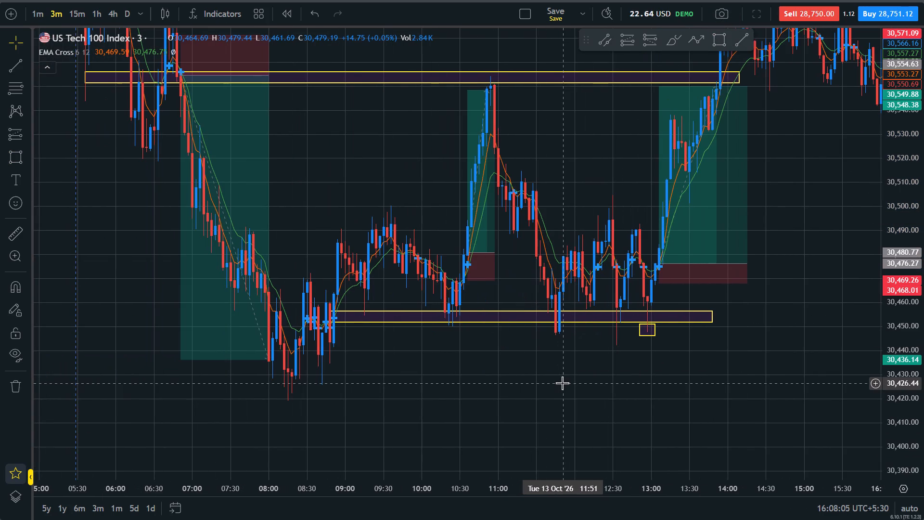
scroll(562, 383, up, 1)
drag(612, 374, 760, 457)
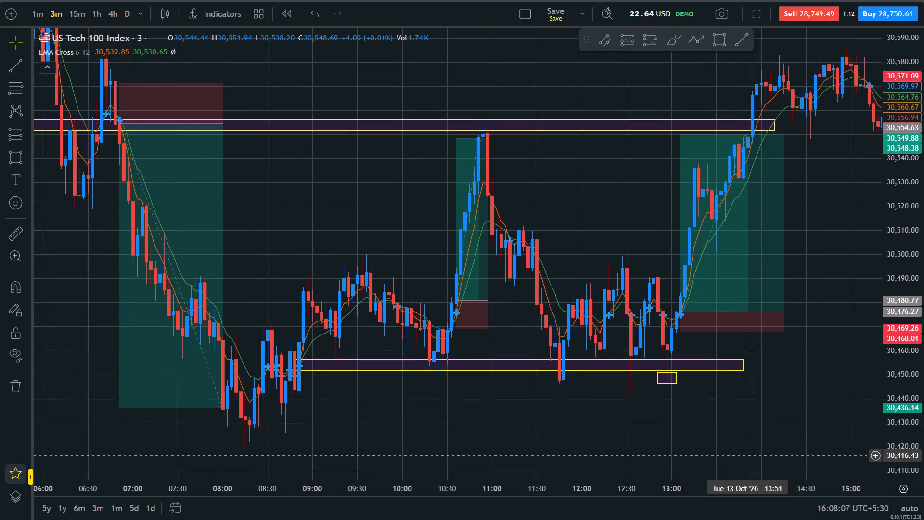
drag(760, 457, 727, 450)
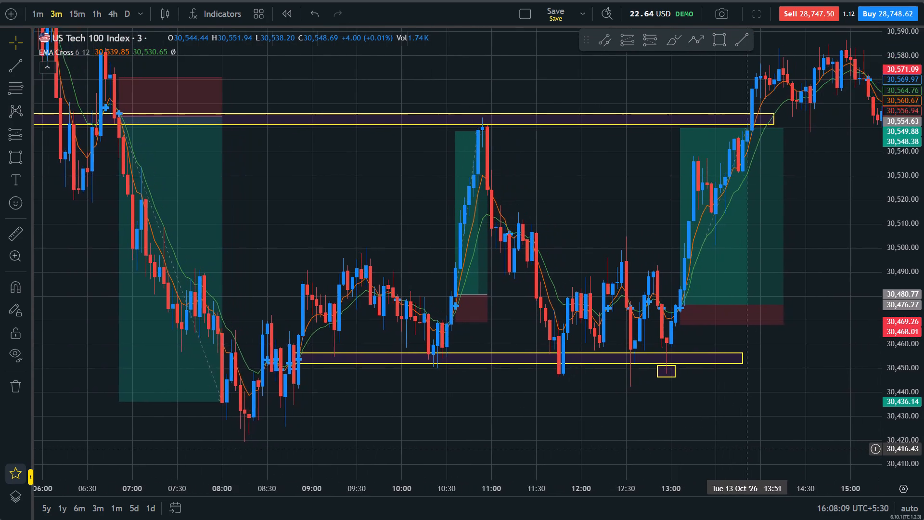
drag(727, 450, 630, 443)
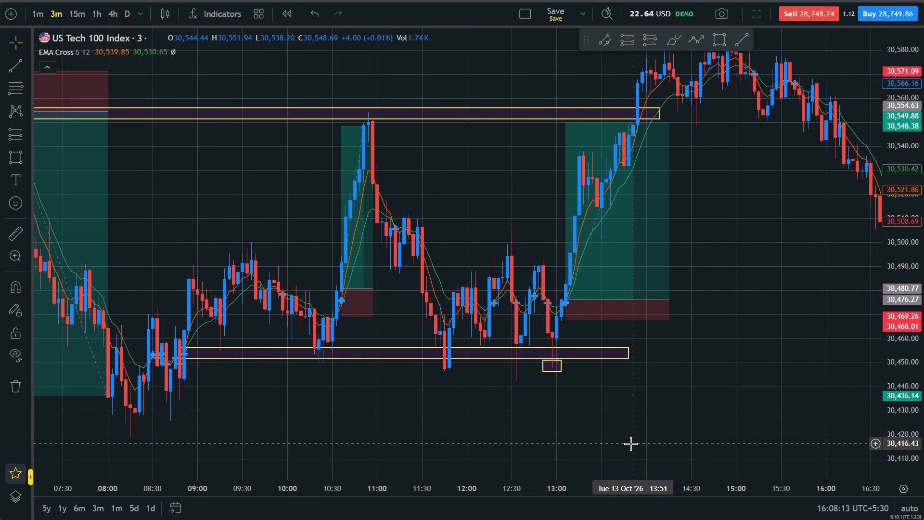
scroll(630, 443, down, 1)
scroll(630, 443, up, 1)
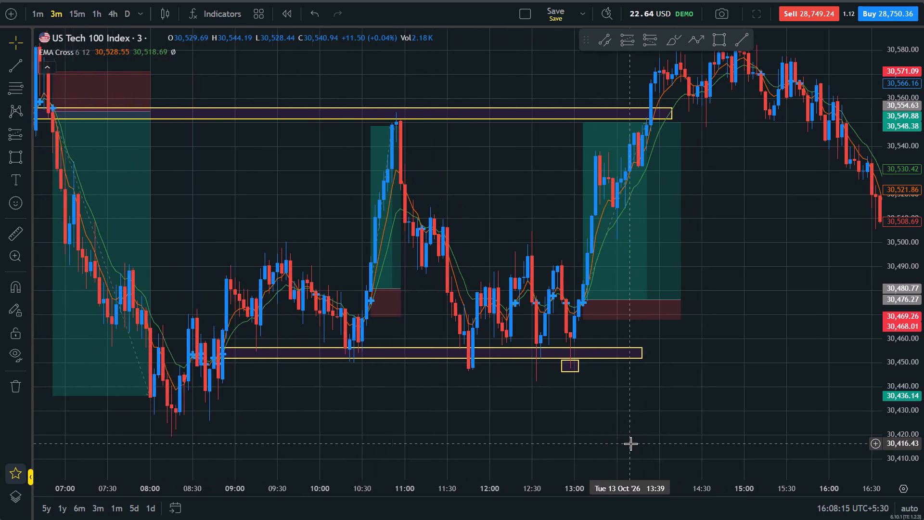
scroll(630, 443, up, 2)
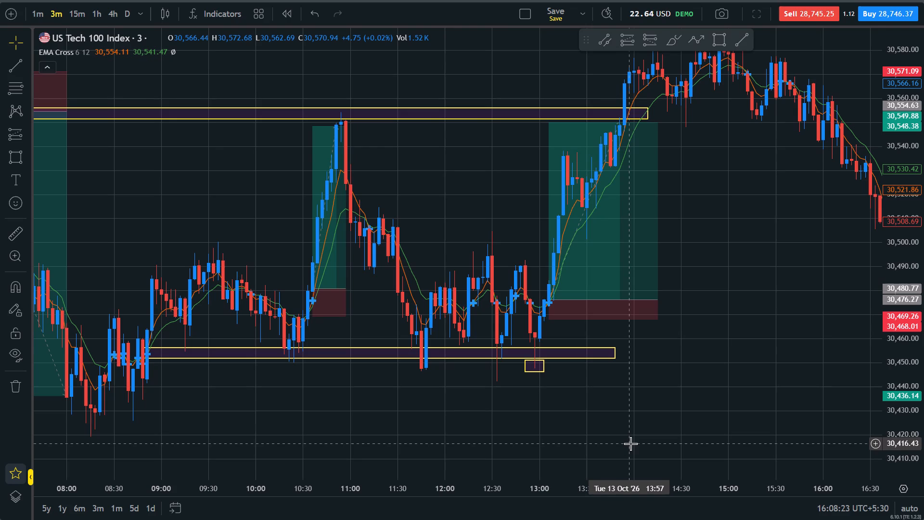
scroll(630, 443, up, 1)
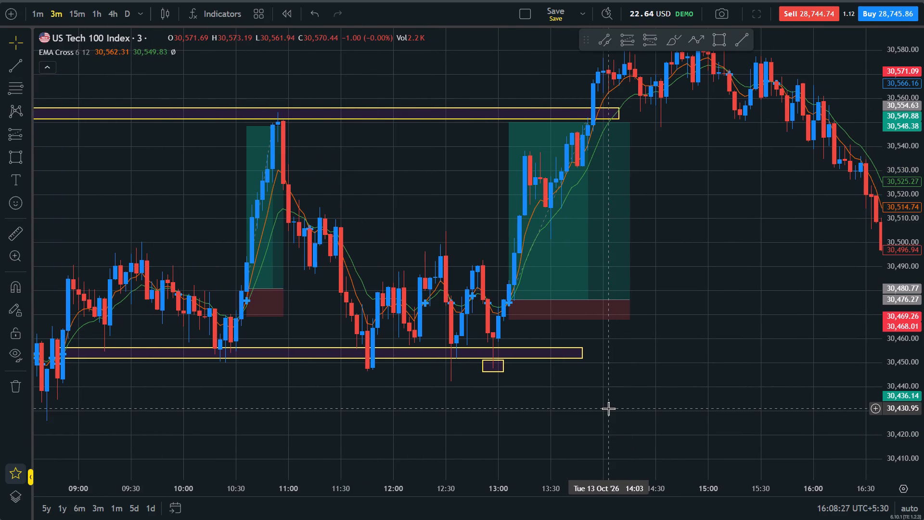
Raise the target of the 13:06 long position to 30,581.42.
drag(685, 298, 653, 388)
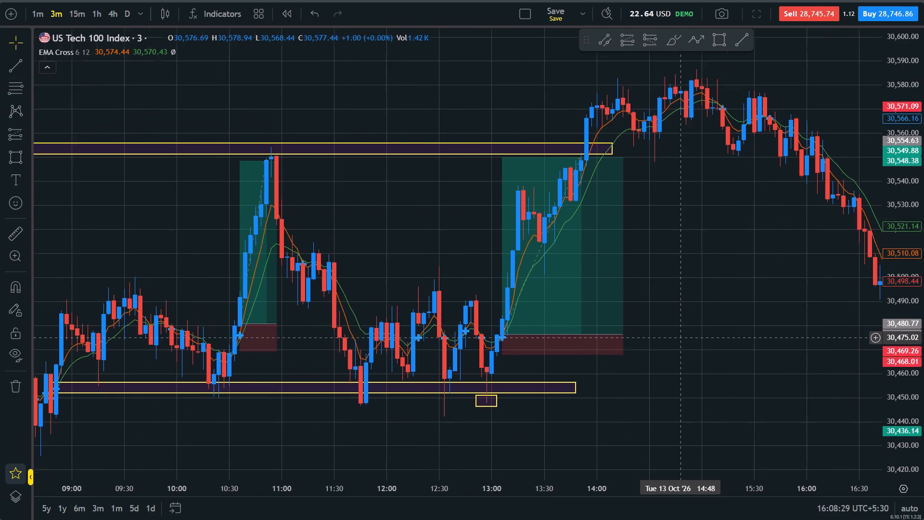
drag(653, 388, 651, 386)
drag(473, 208, 517, 150)
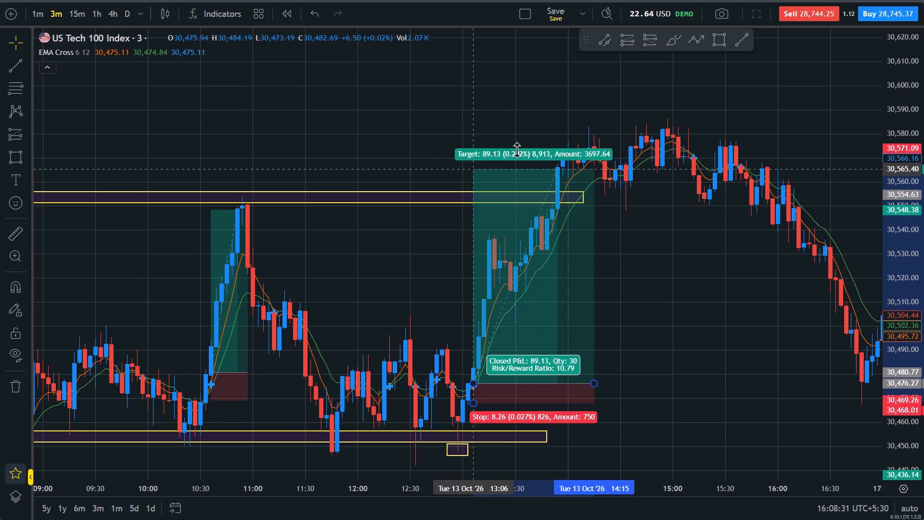
drag(517, 150, 544, 130)
click(669, 292)
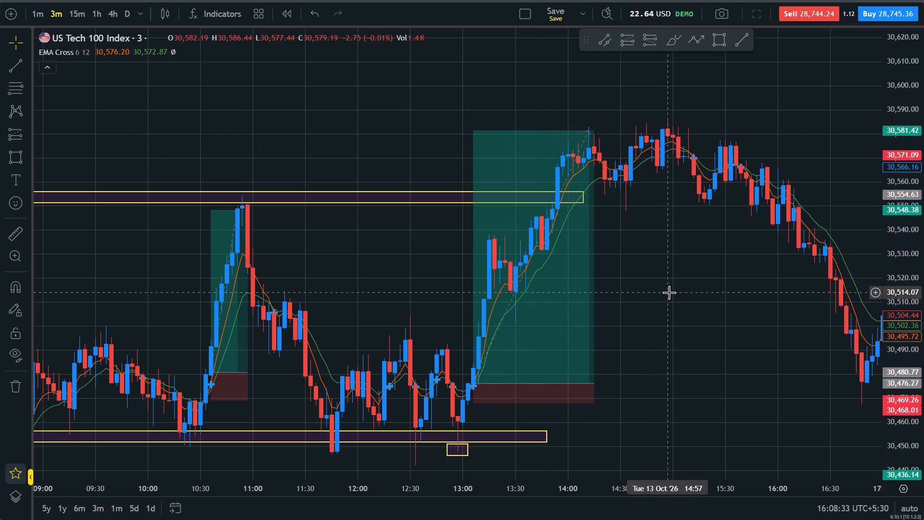
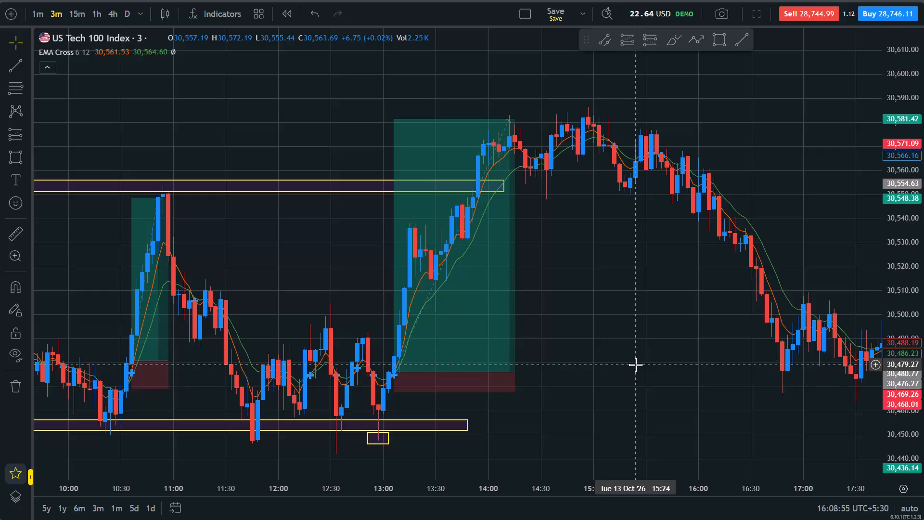
Extend the upper zone to about 17:42 on 13 Oct and lower its bottom edge to 30,548.13.
scroll(635, 364, right, 1)
scroll(635, 364, up, 1)
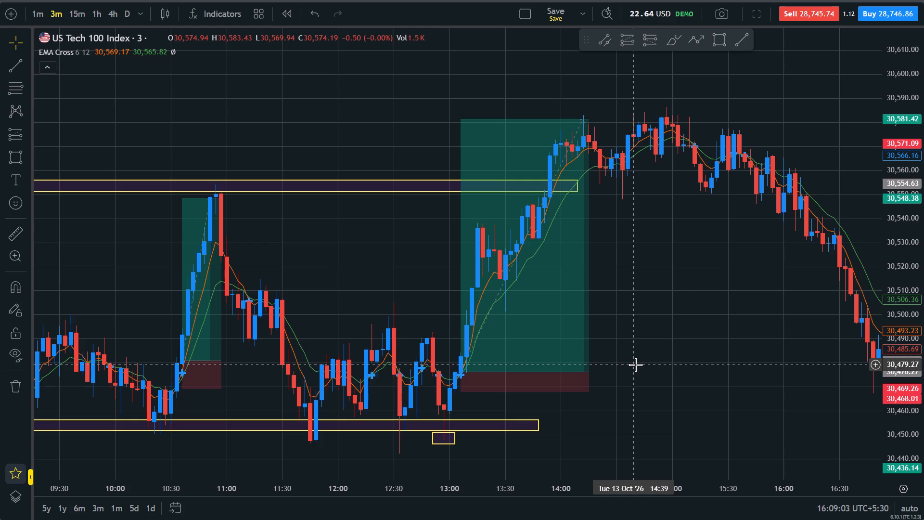
scroll(635, 364, down, 2)
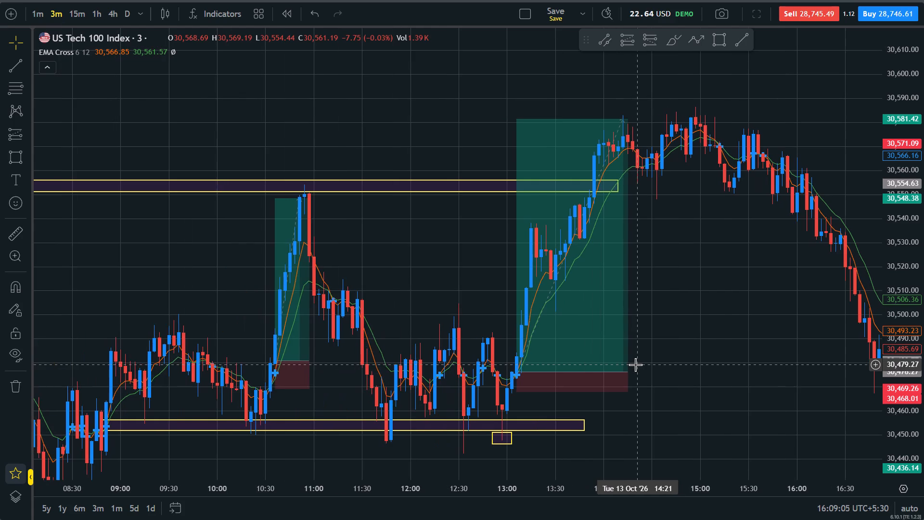
scroll(635, 364, down, 1)
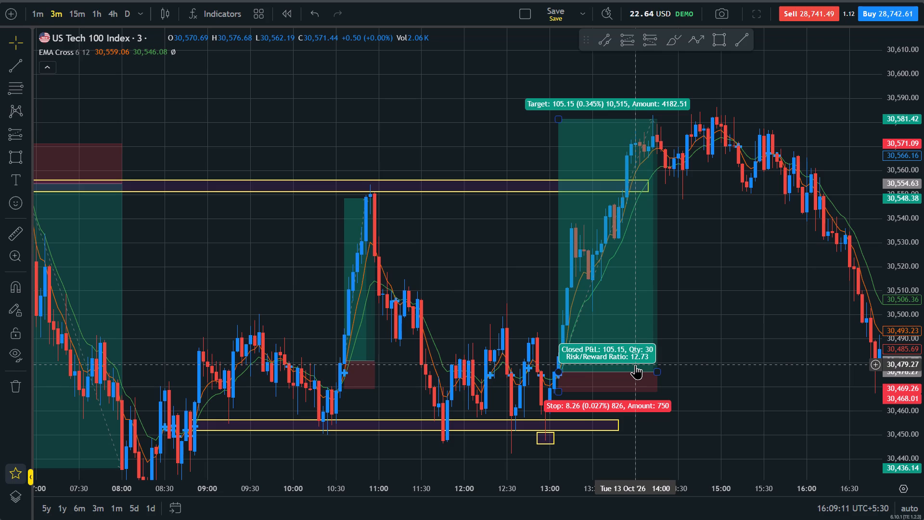
scroll(635, 364, up, 1)
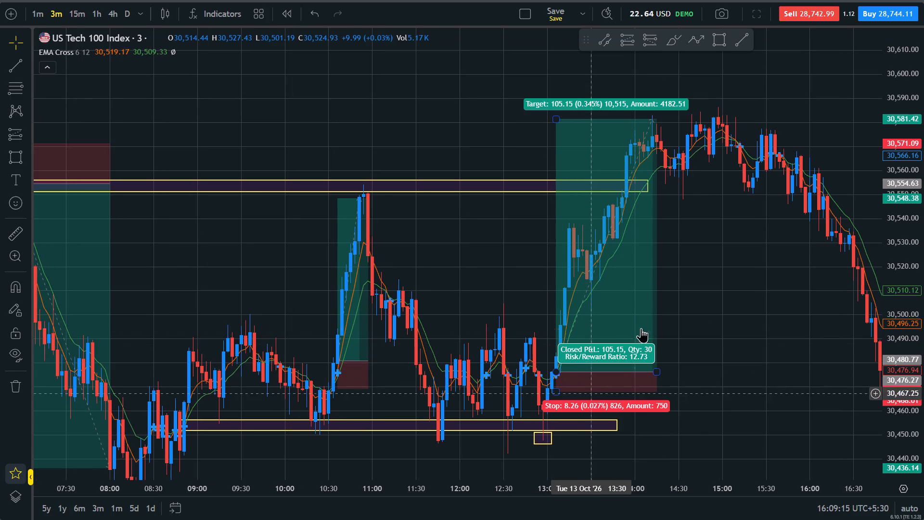
scroll(720, 363, up, 2)
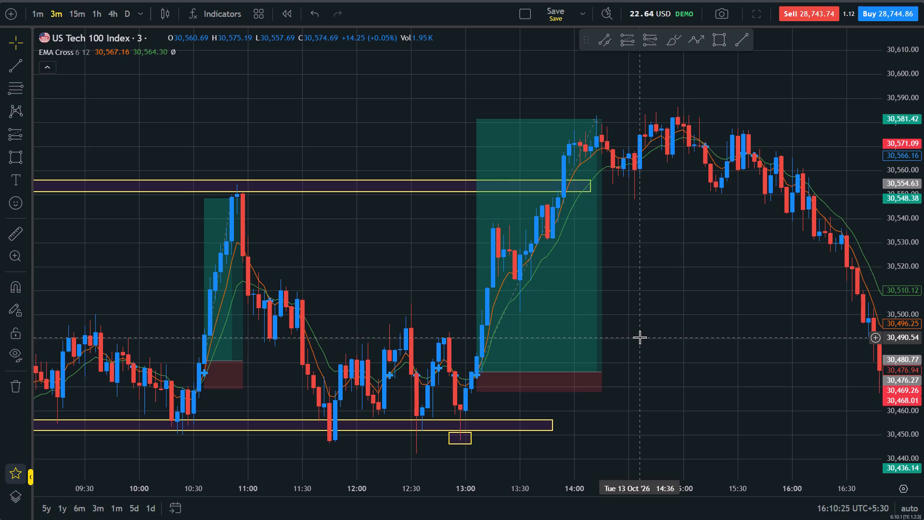
drag(643, 367, 574, 372)
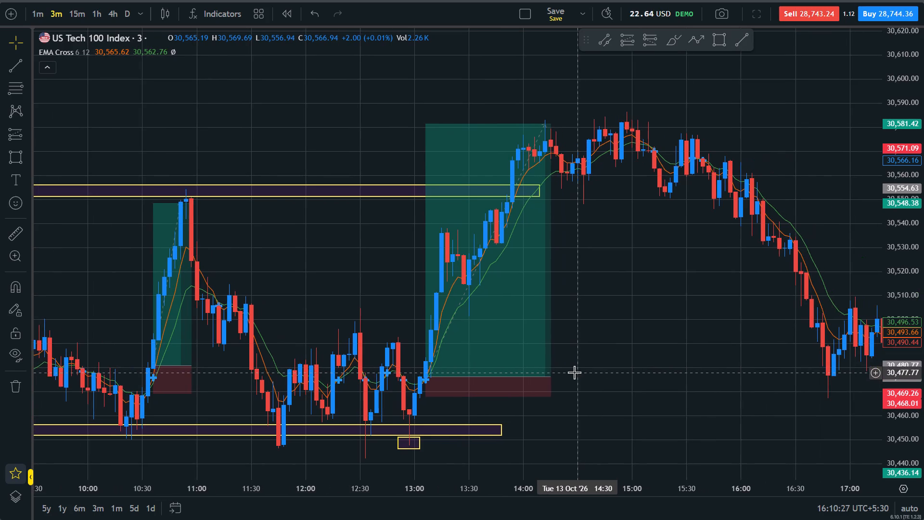
scroll(574, 372, down, 5)
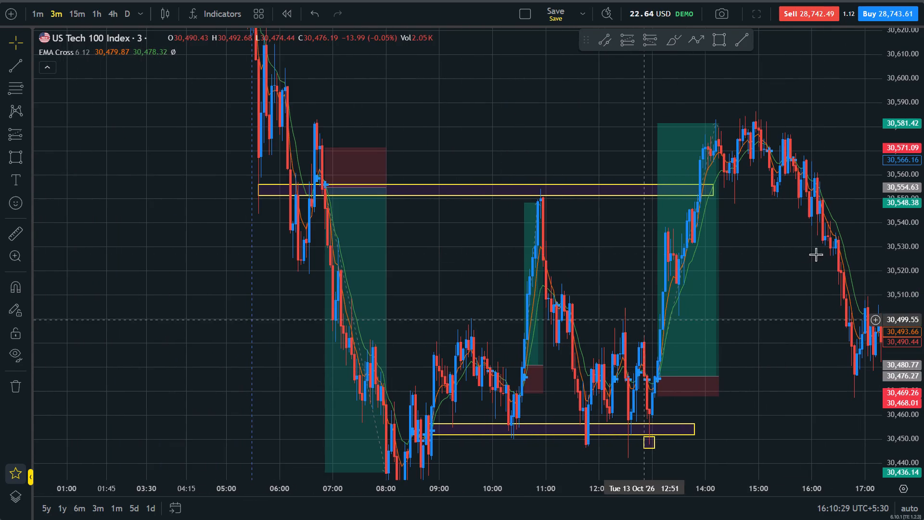
drag(815, 264, 629, 382)
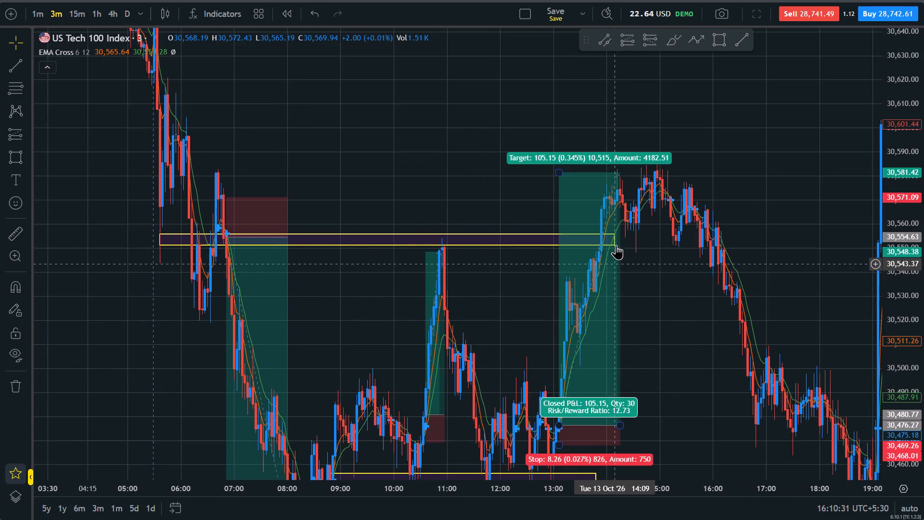
drag(616, 241, 803, 252)
click(827, 262)
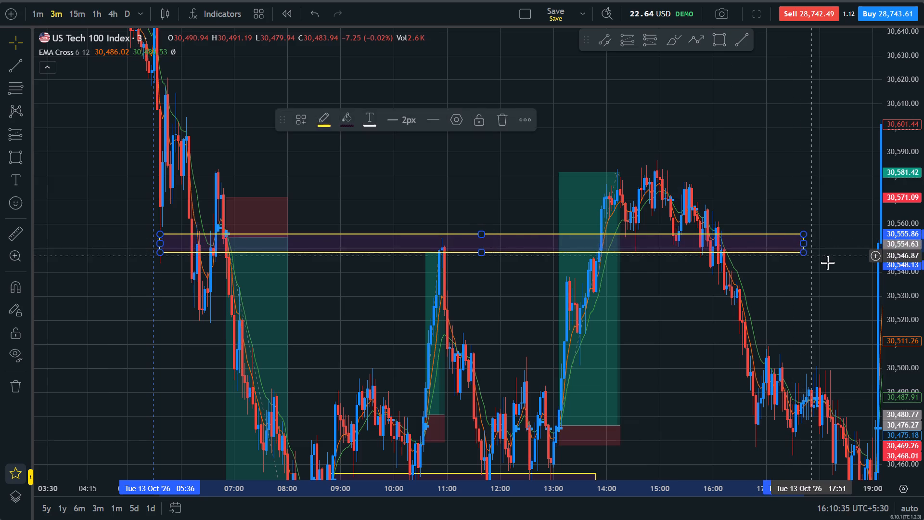
Examine the price action around the extended upper zone and the decline from about 14:00 to 19:00 on 13 Oct.
scroll(827, 262, up, 6)
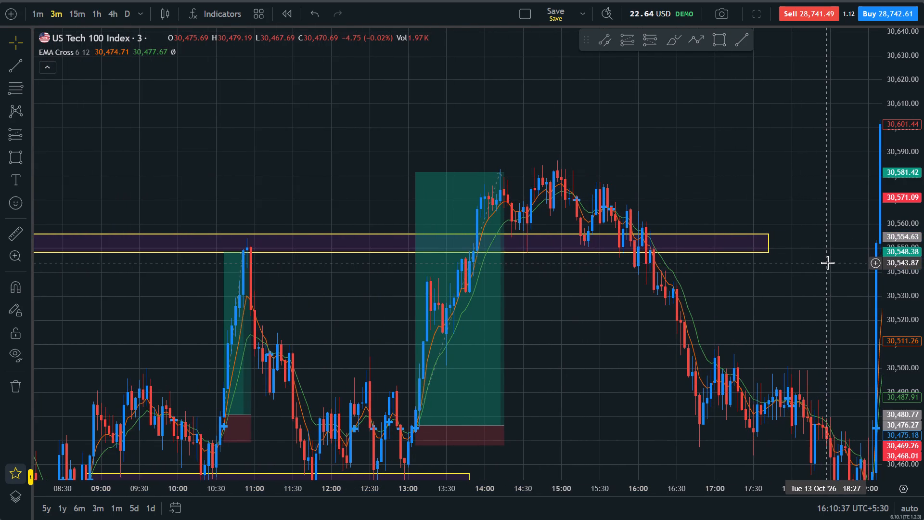
drag(733, 299, 716, 236)
scroll(716, 236, up, 1)
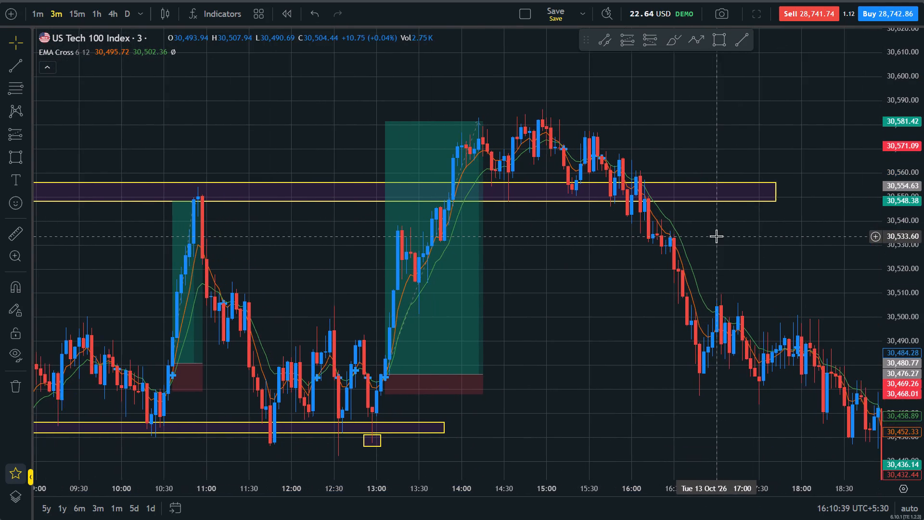
scroll(716, 236, up, 1)
drag(779, 283, 709, 257)
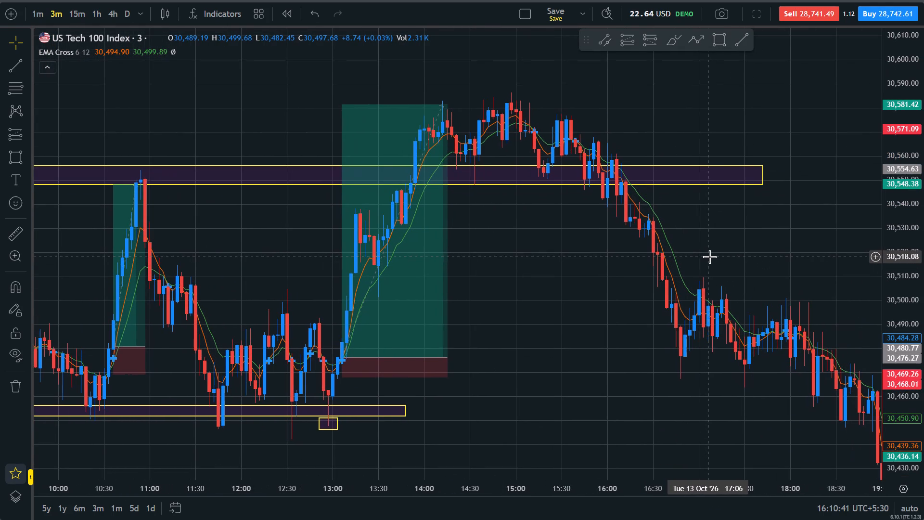
scroll(709, 257, down, 1)
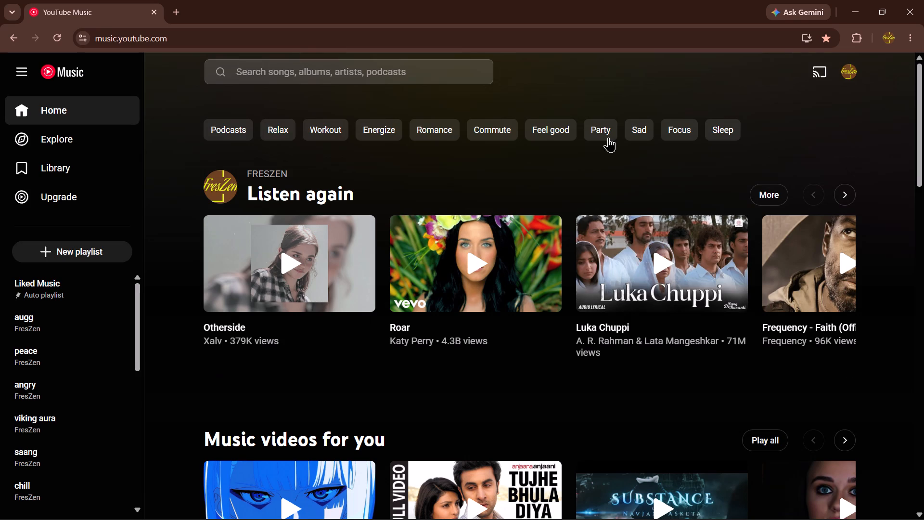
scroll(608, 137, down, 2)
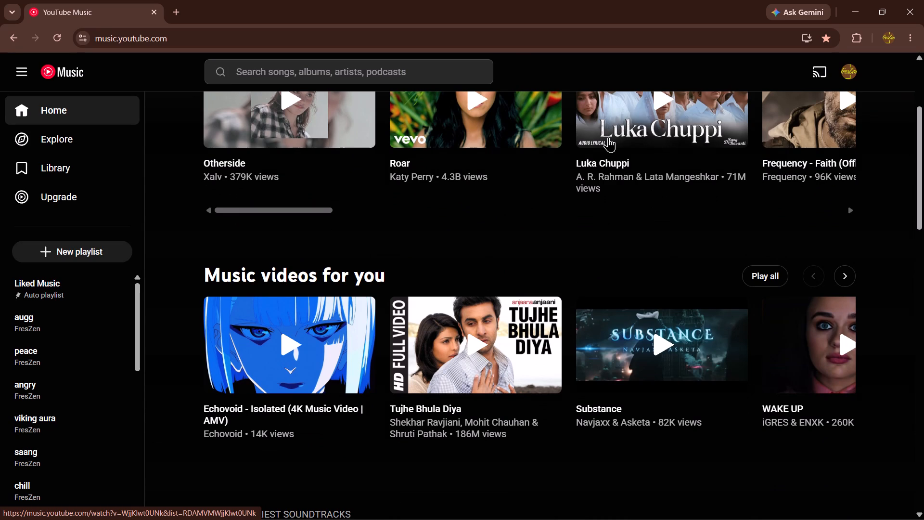
Open the Windows sound properties of the connected Airdopes 131 Gen 2 headphones from the Bluetooth device list.
click(800, 510)
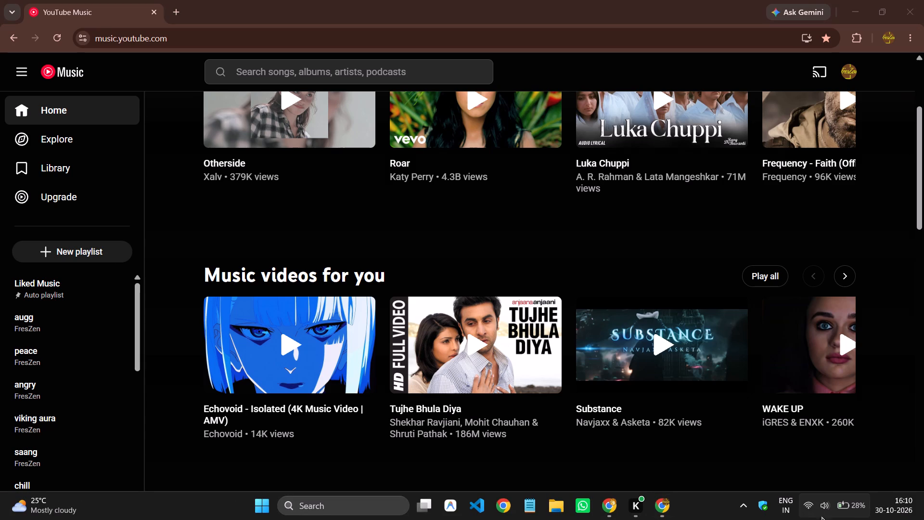
click(829, 518)
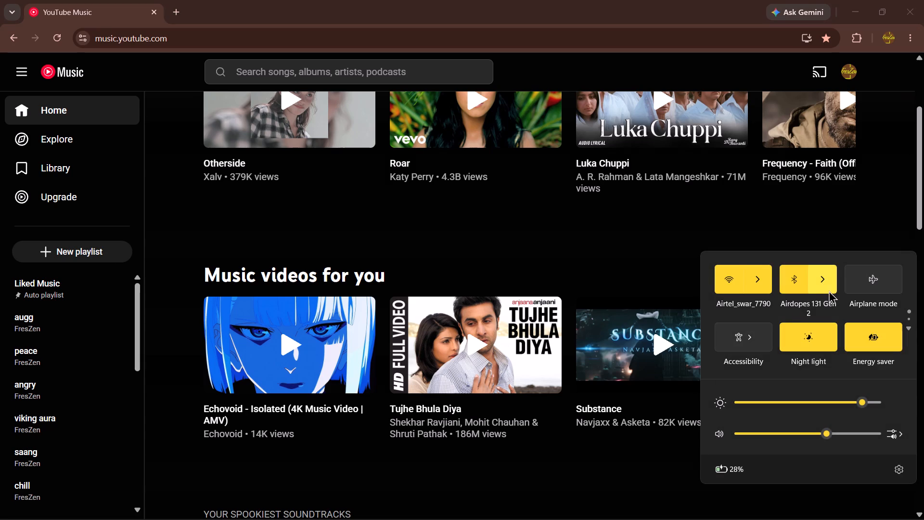
click(829, 287)
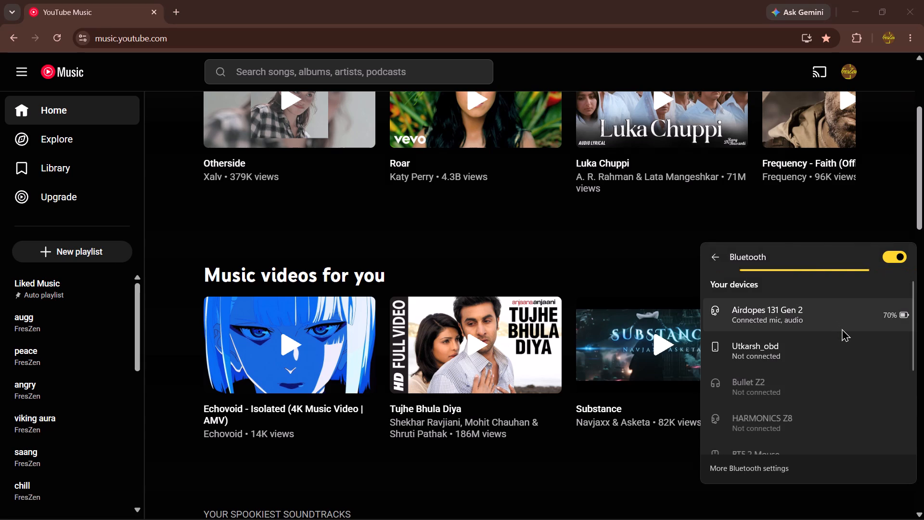
click(843, 328)
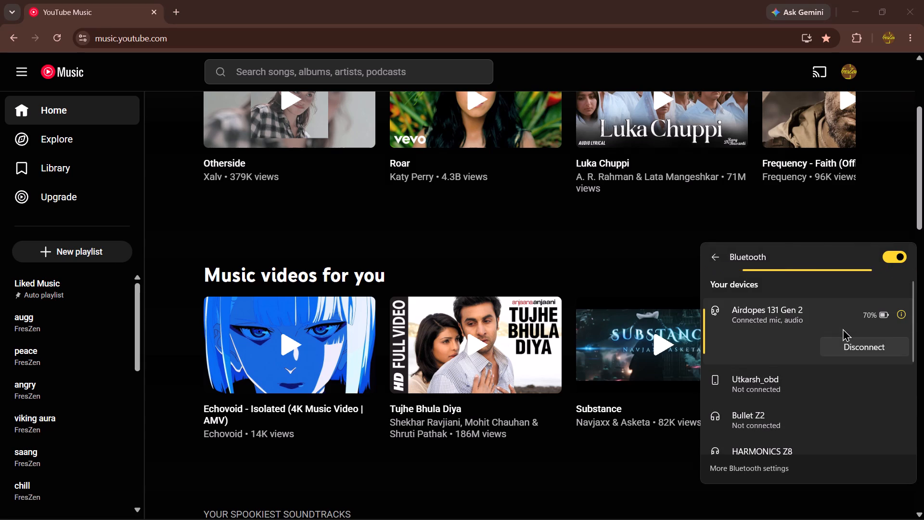
click(902, 315)
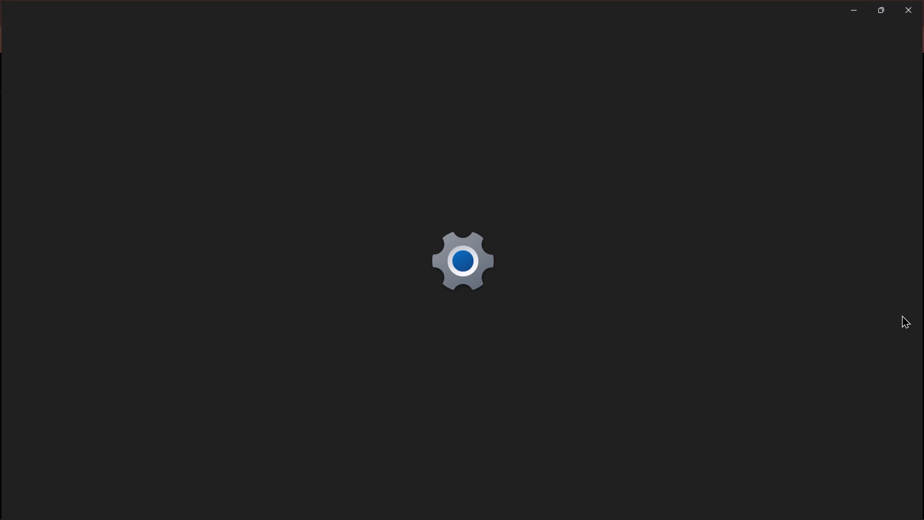
click(902, 315)
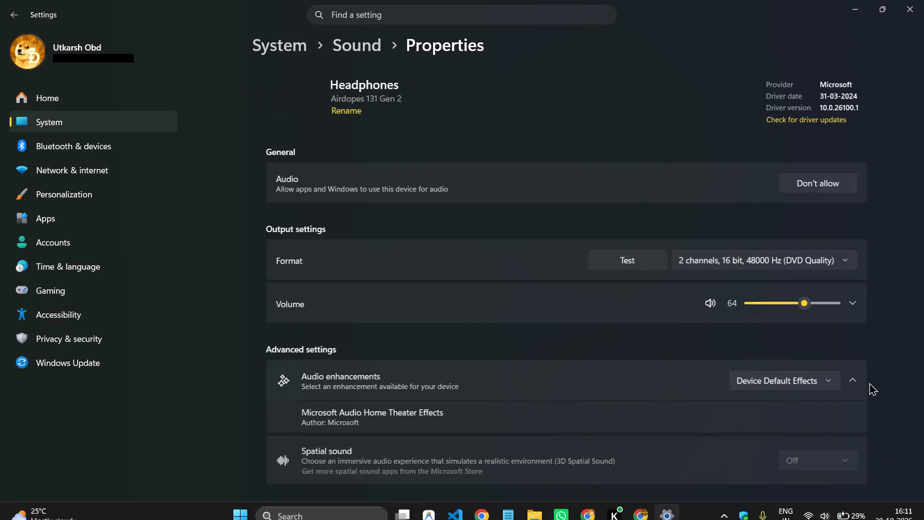
scroll(763, 355, down, 1)
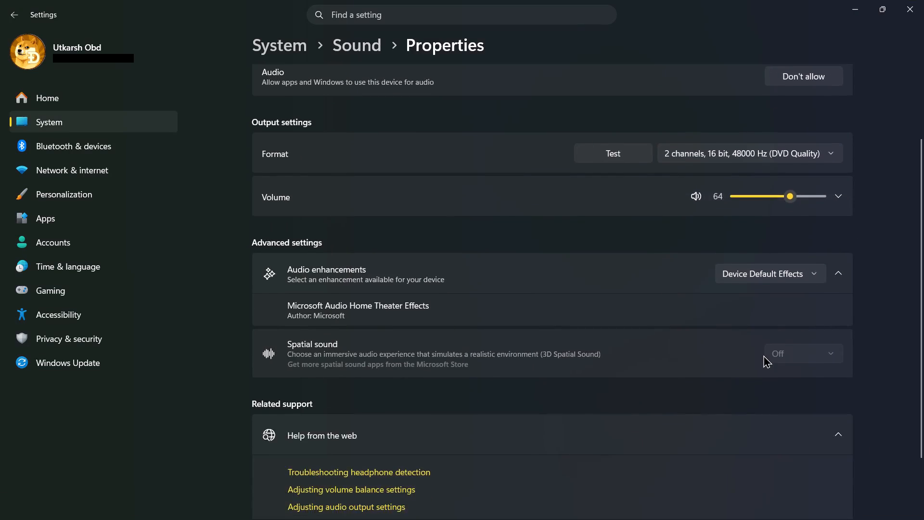
scroll(763, 355, up, 2)
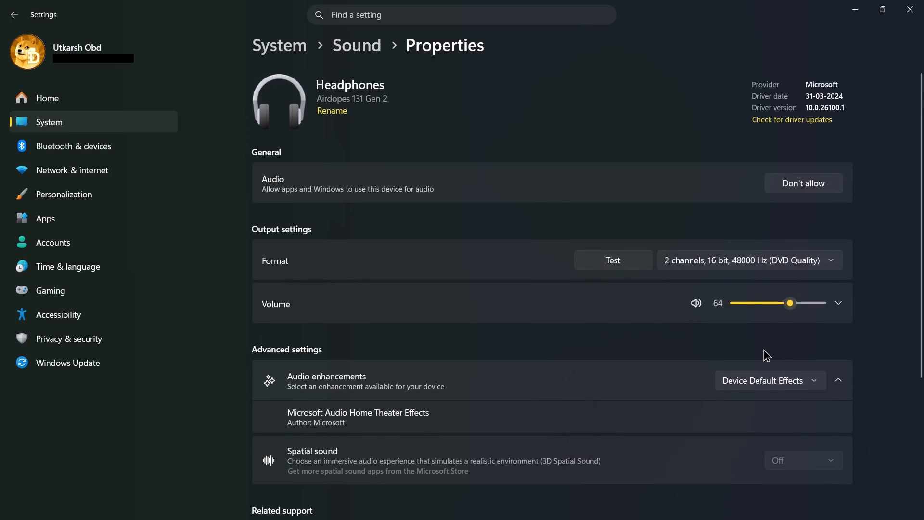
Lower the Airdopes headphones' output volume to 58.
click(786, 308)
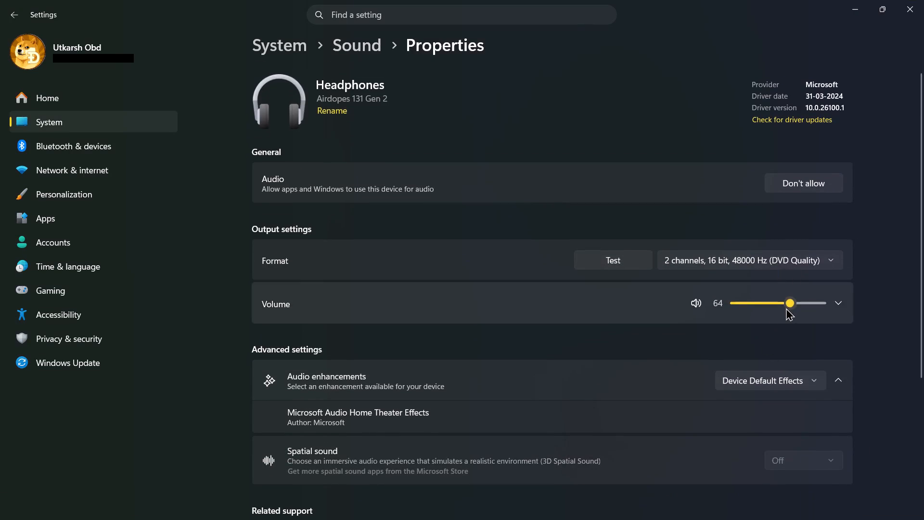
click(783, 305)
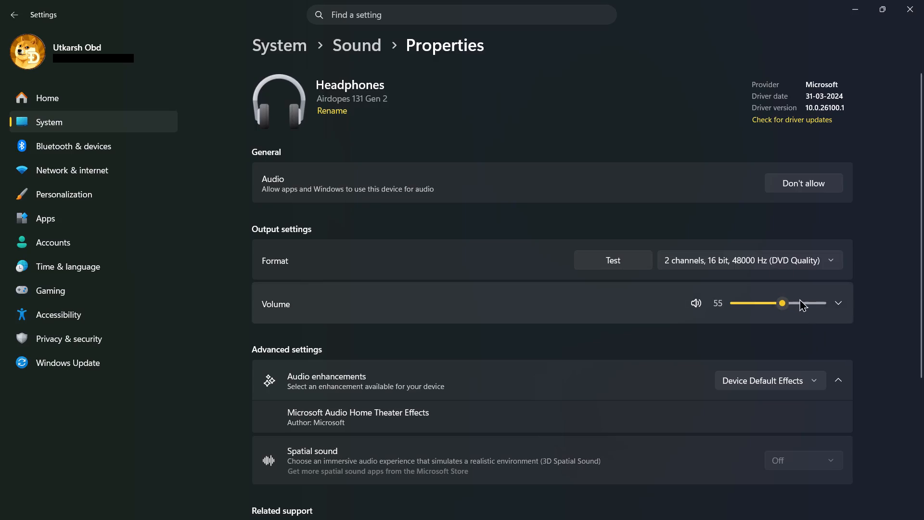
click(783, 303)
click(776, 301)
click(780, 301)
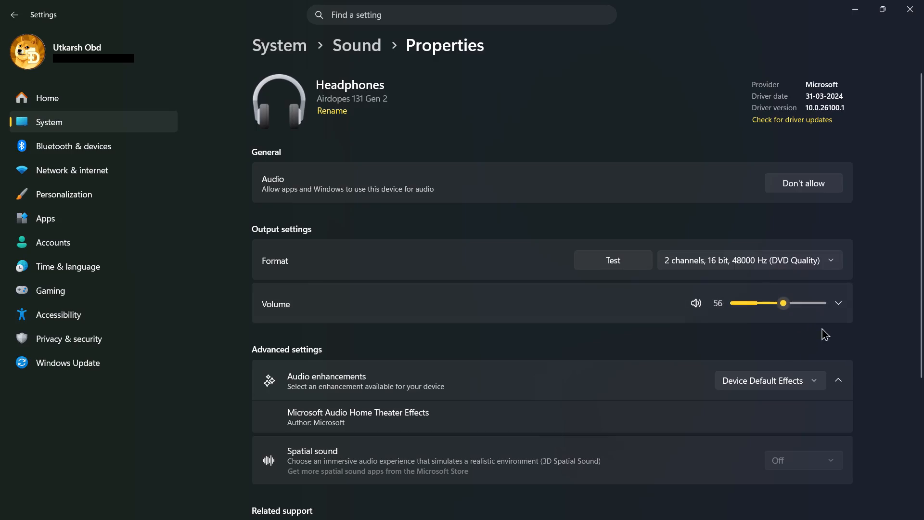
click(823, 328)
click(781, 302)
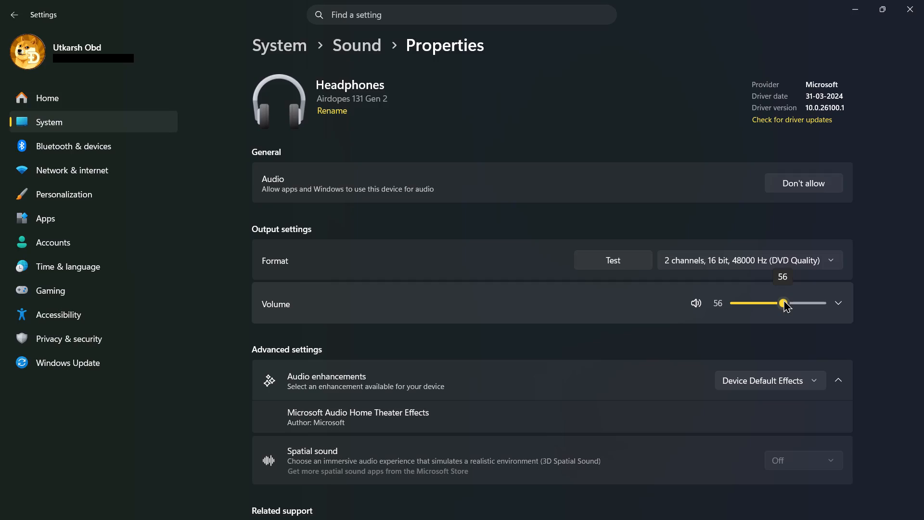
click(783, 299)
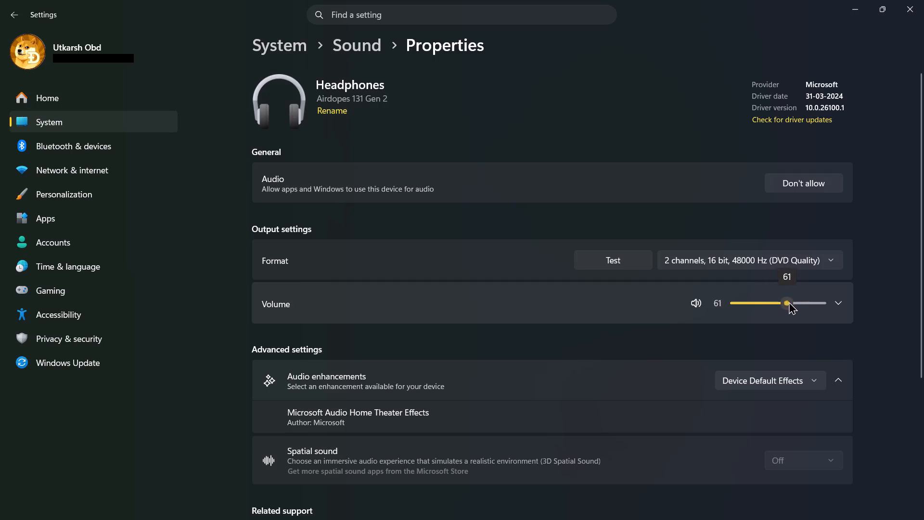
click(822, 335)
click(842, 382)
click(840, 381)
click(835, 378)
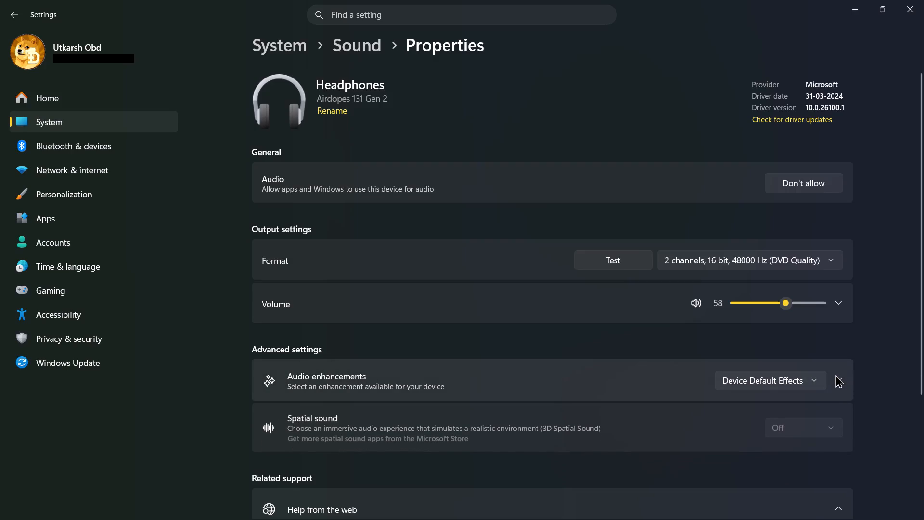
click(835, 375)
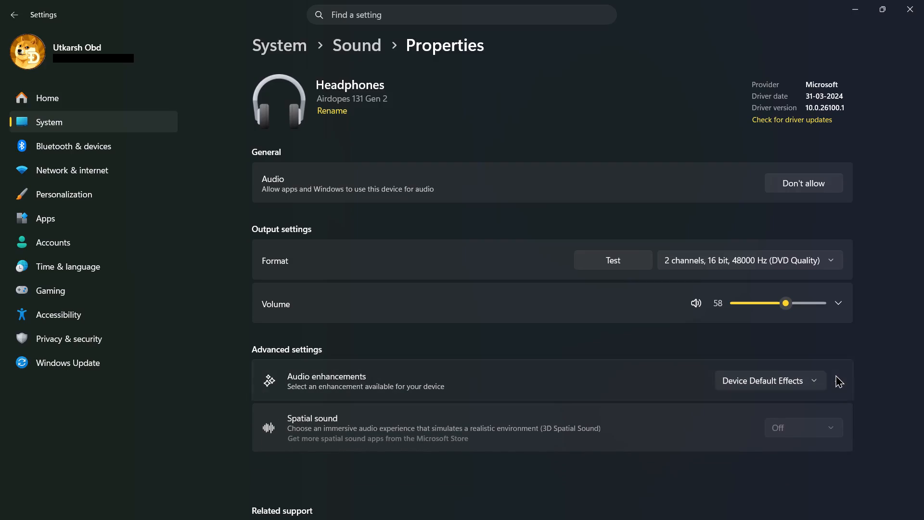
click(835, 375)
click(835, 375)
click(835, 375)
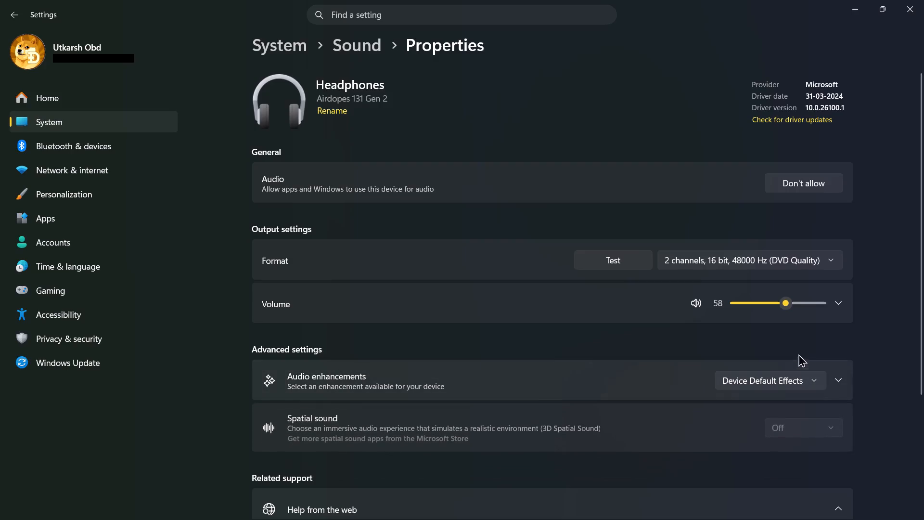
Set the Airdopes headphones' output volume to 65.
click(784, 299)
click(779, 302)
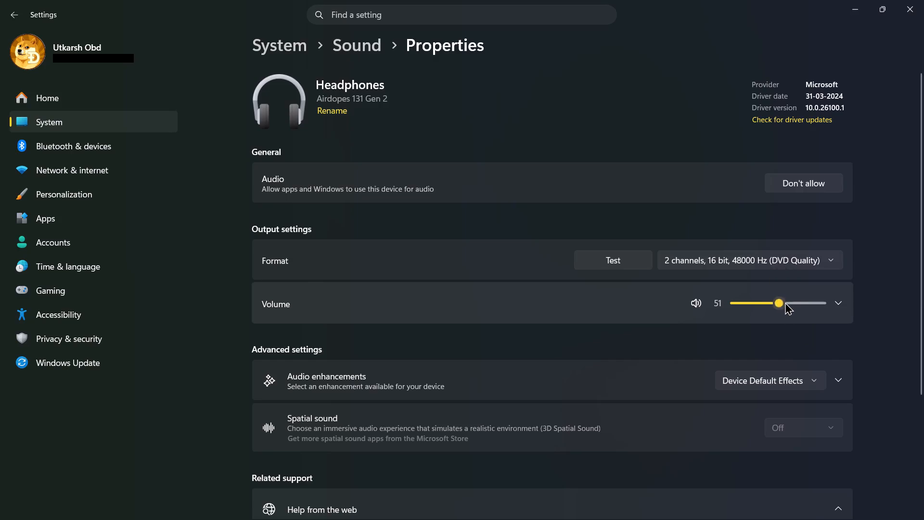
click(785, 302)
click(791, 302)
scroll(820, 329, down, 4)
scroll(820, 329, up, 5)
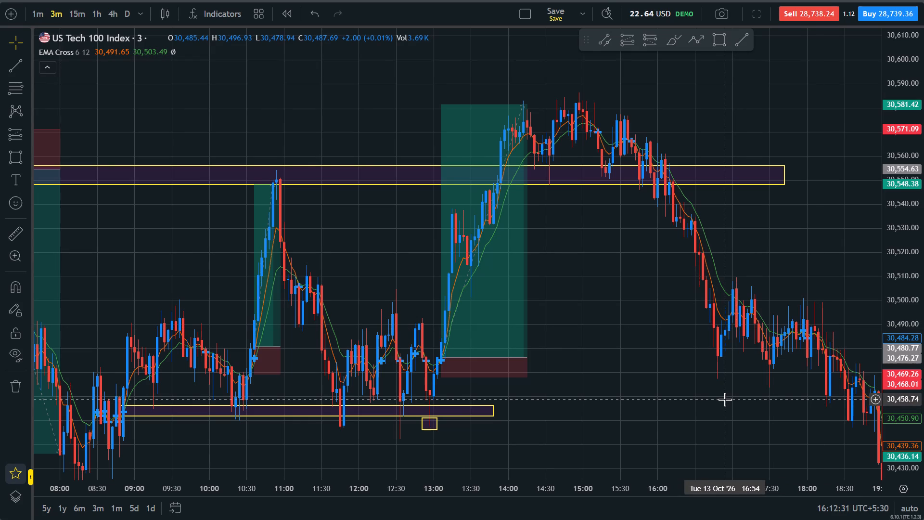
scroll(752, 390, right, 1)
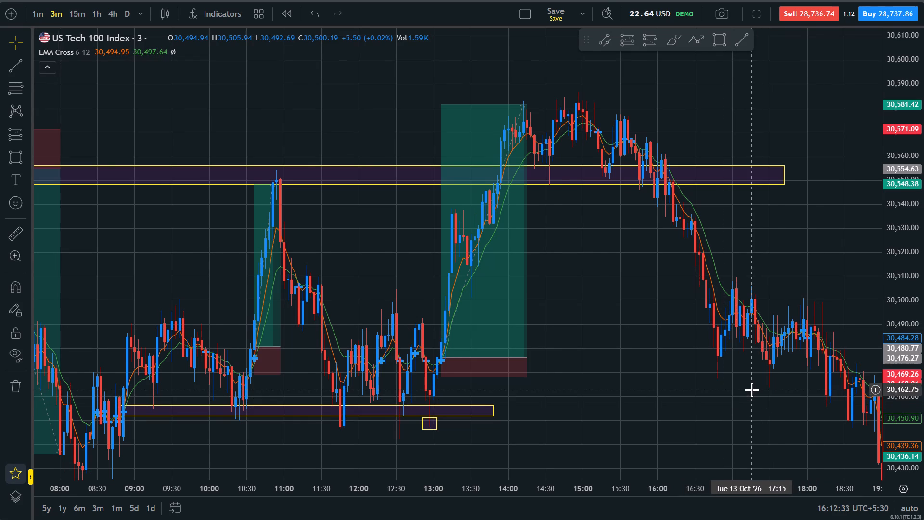
Move the long position from about 13:06 back to the 12:45 candle, with its entry at about 30,480.5.
scroll(752, 390, right, 3)
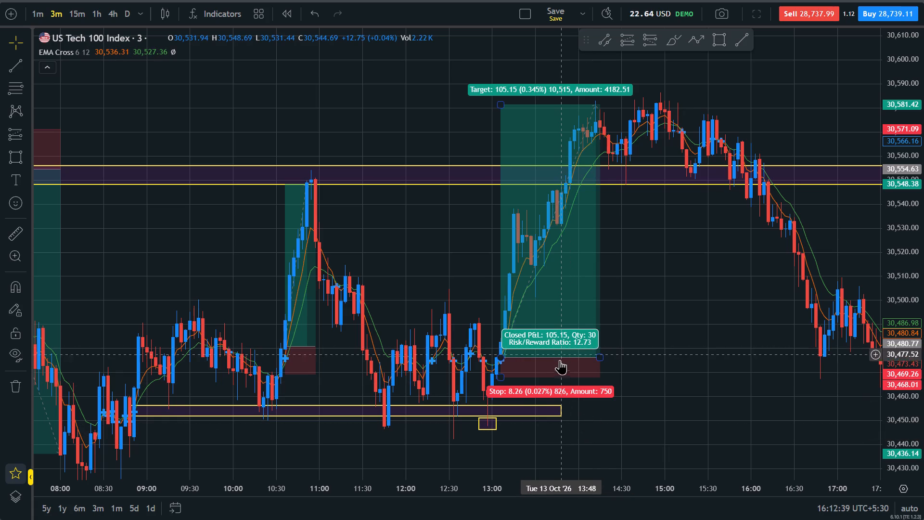
drag(560, 365, 534, 341)
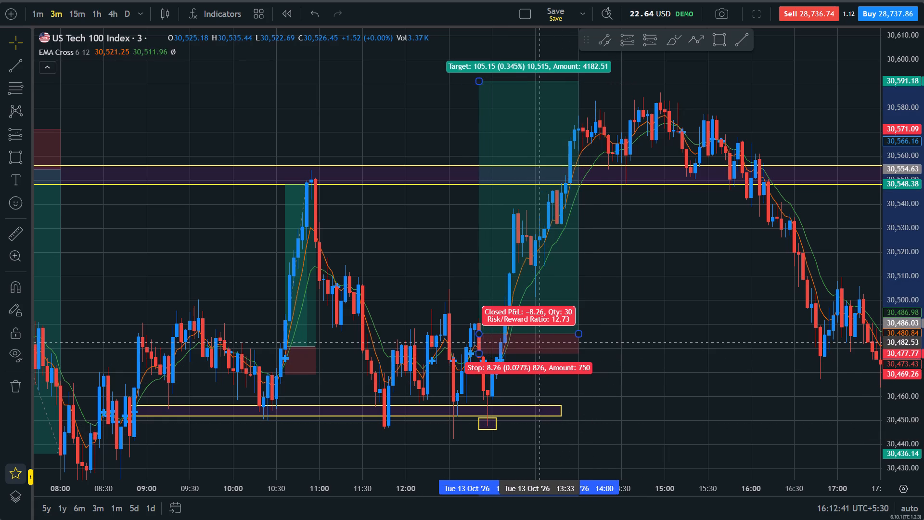
drag(534, 341, 531, 354)
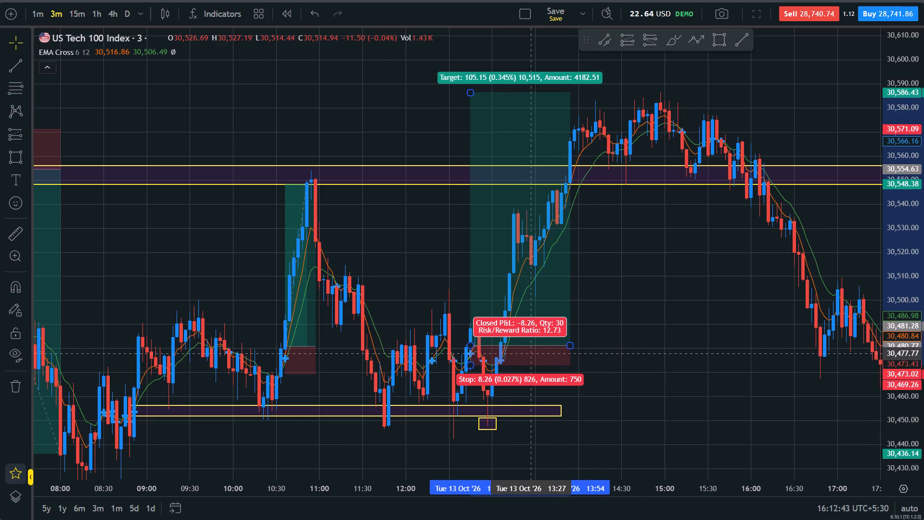
drag(531, 354, 532, 355)
click(649, 396)
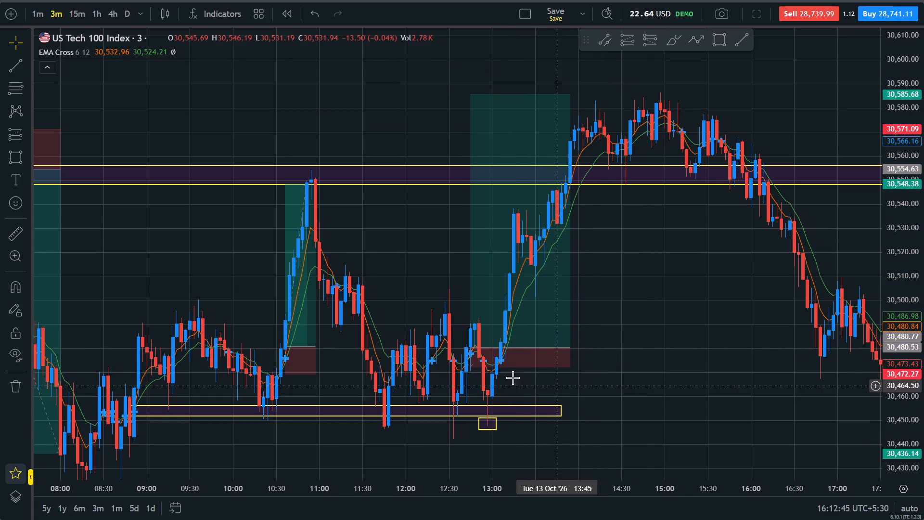
Widen the 12:45 long position's stop to about 30,469.5.
drag(470, 368, 473, 376)
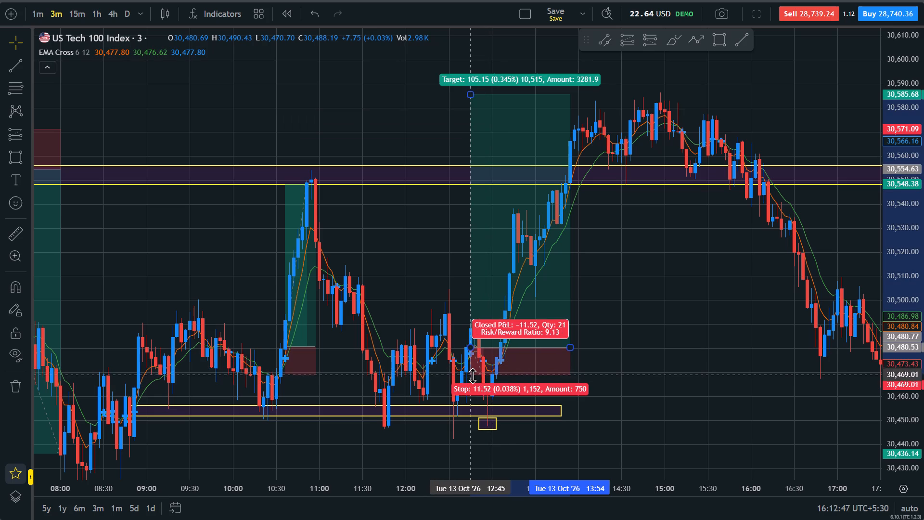
drag(473, 376, 475, 374)
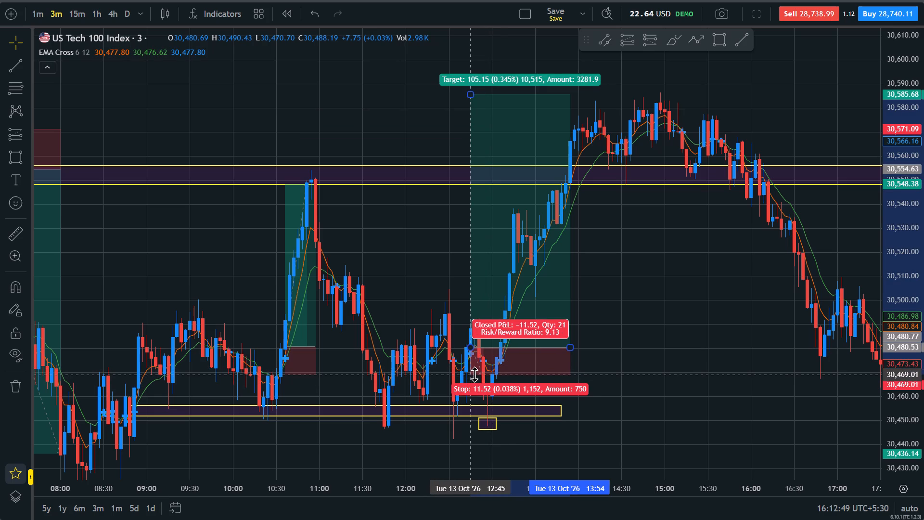
drag(475, 374, 474, 373)
click(684, 405)
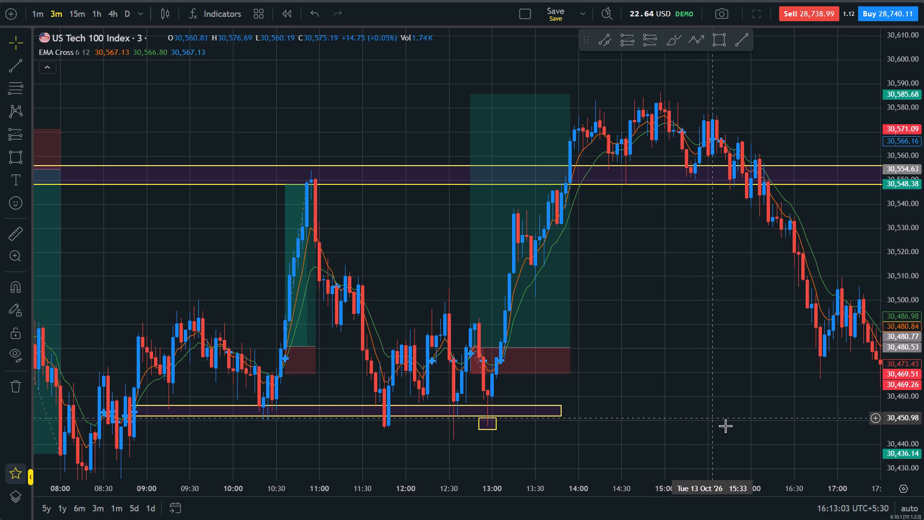
Shorten the 12:45 long position so that it ends at about 12:57.
drag(748, 429, 801, 437)
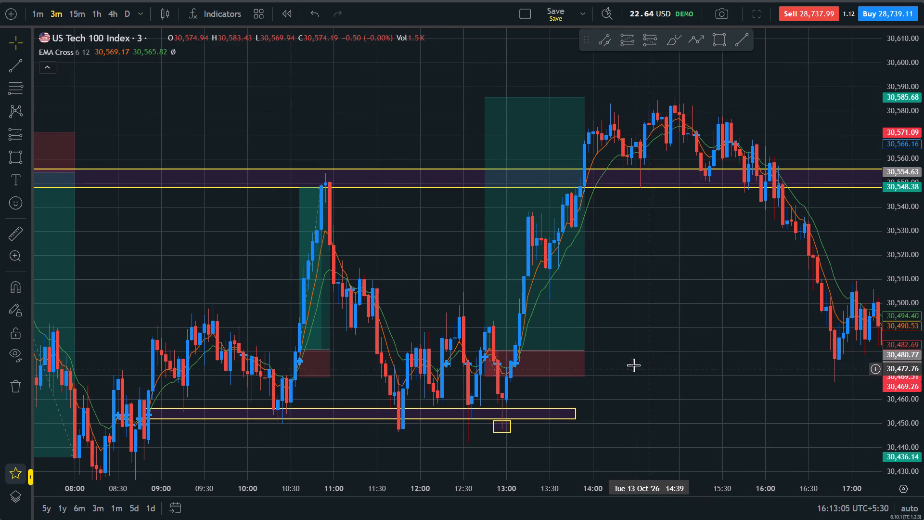
drag(582, 349, 531, 343)
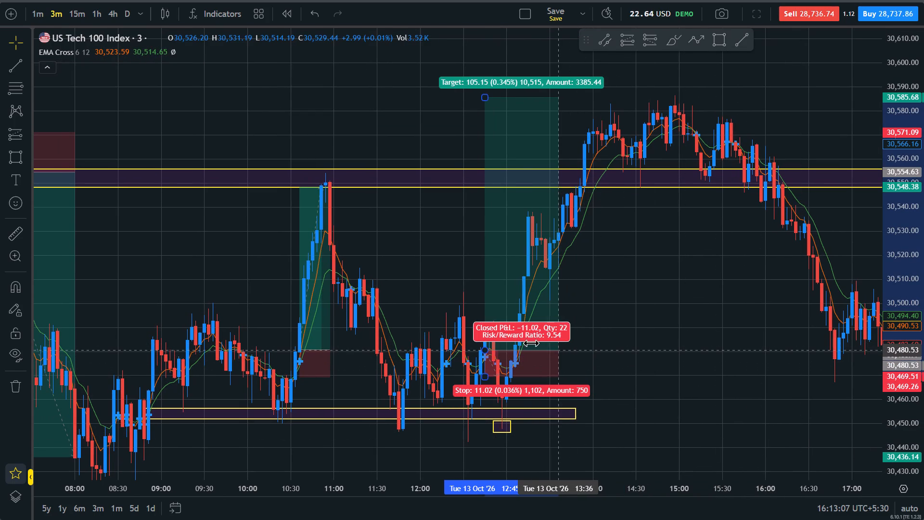
drag(531, 343, 512, 331)
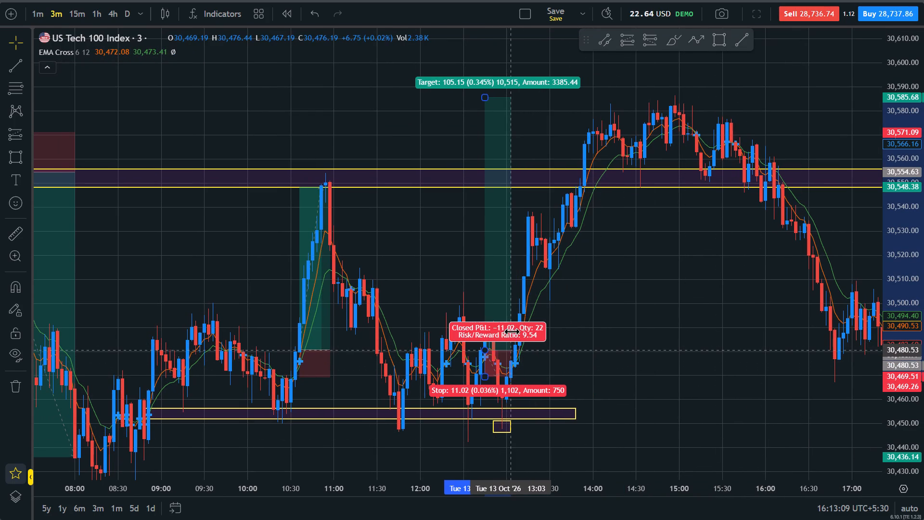
drag(512, 331, 539, 342)
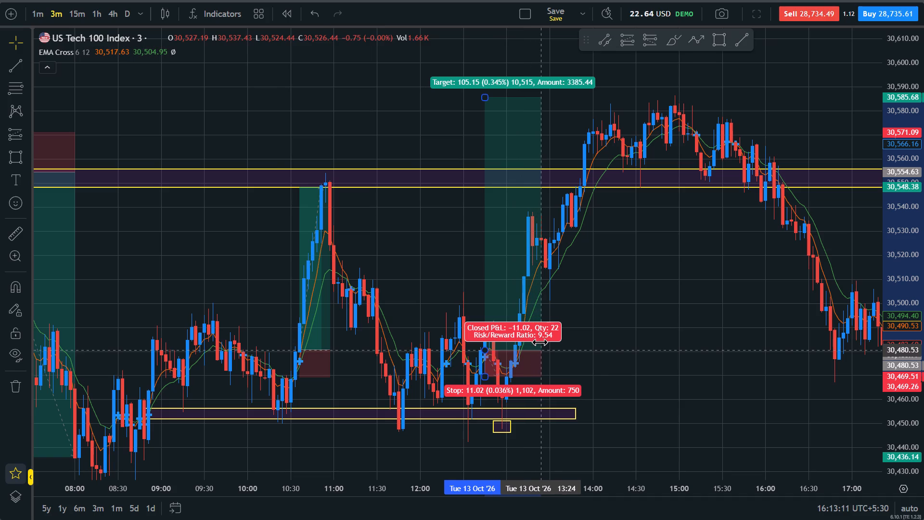
drag(539, 342, 520, 337)
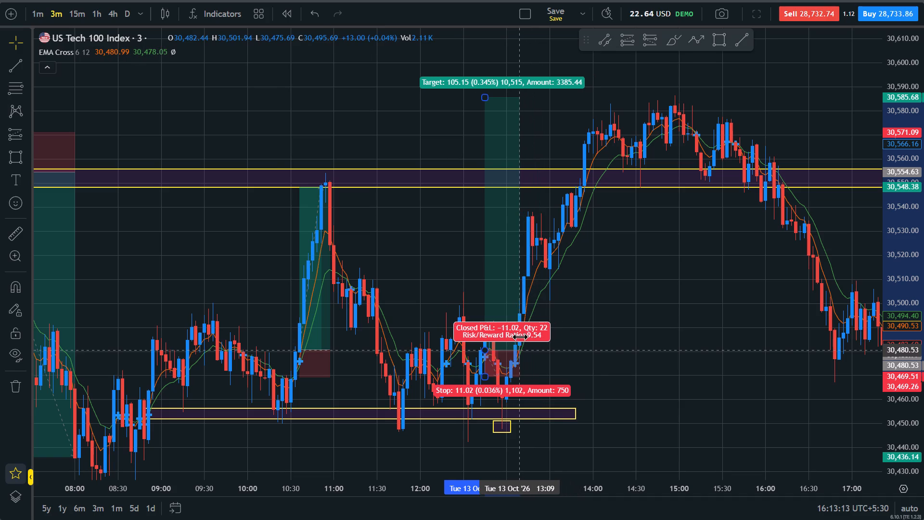
drag(520, 337, 512, 326)
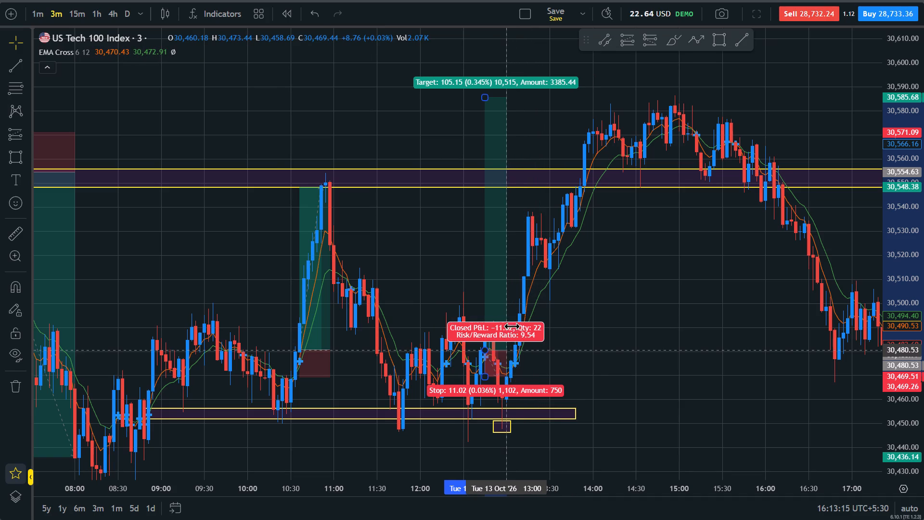
drag(512, 326, 527, 335)
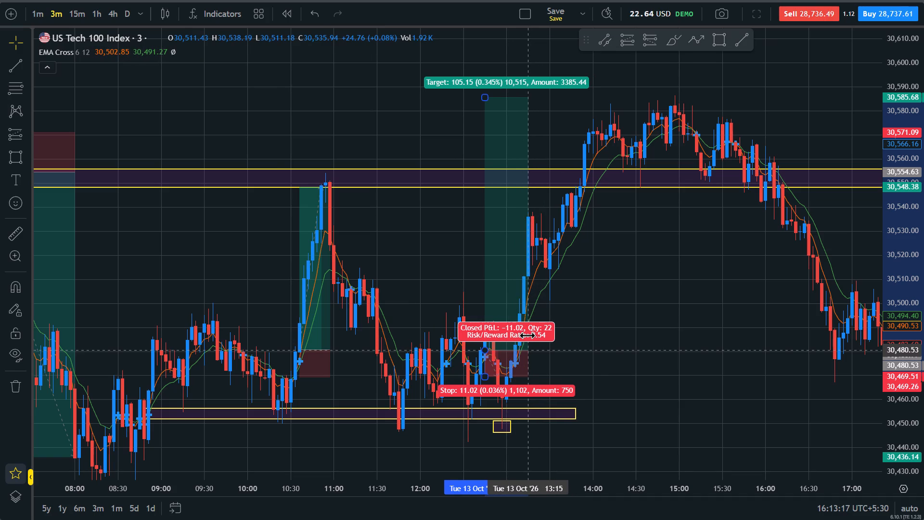
drag(527, 335, 500, 326)
click(697, 375)
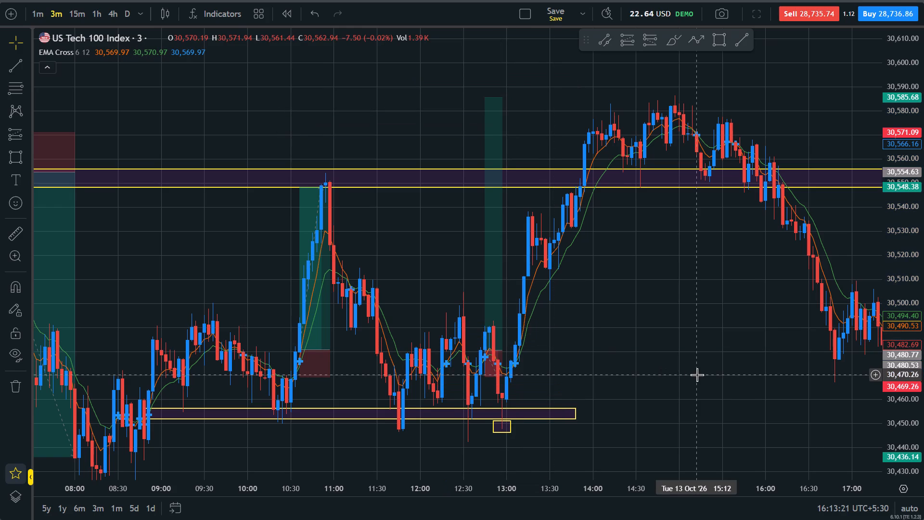
Place a second long position at about 13:06 with entry at 30,477.02 and stop at about 30,468.26.
scroll(697, 375, up, 1)
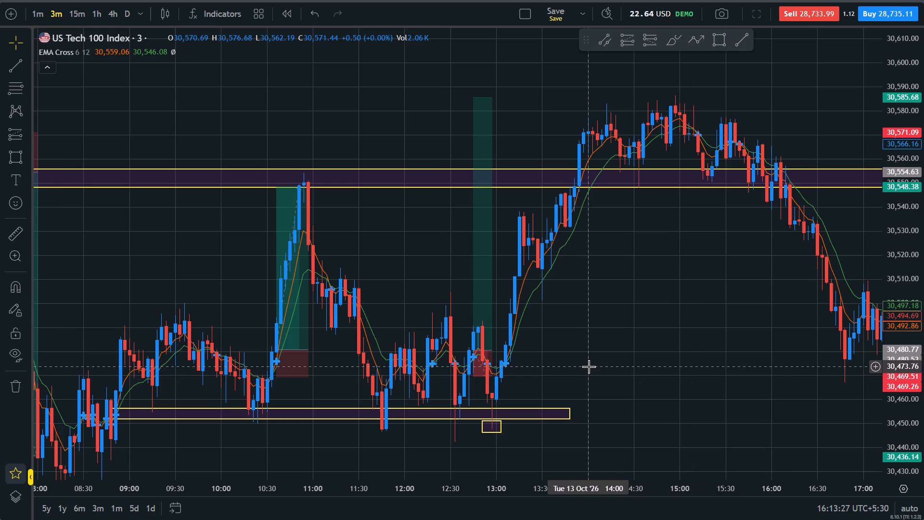
scroll(589, 366, up, 1)
click(628, 40)
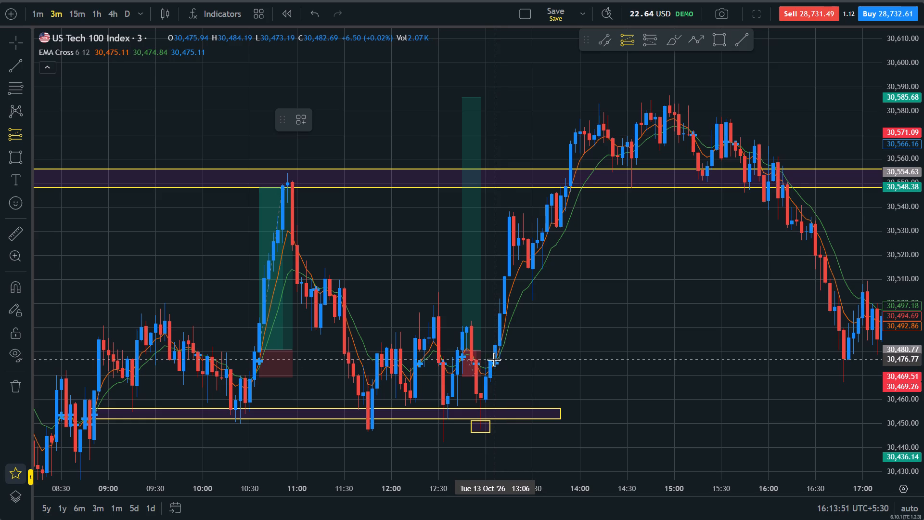
right_click(550, 353)
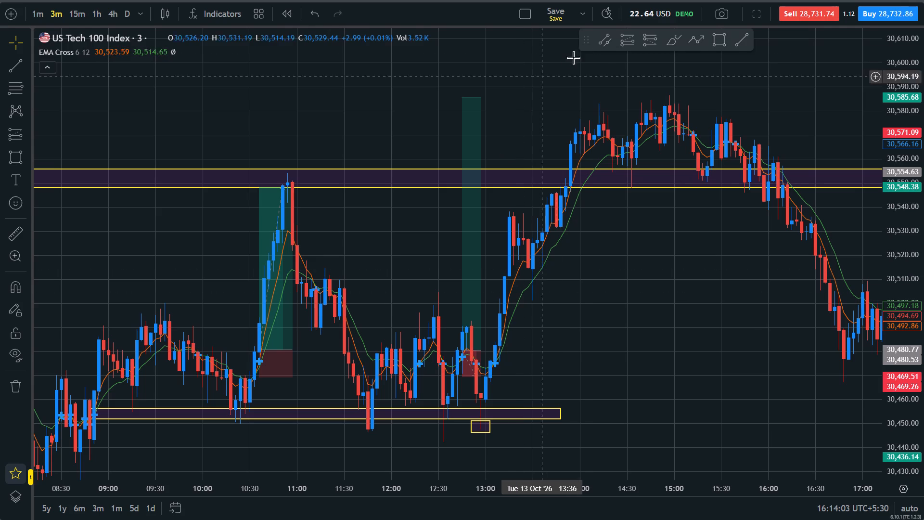
click(631, 45)
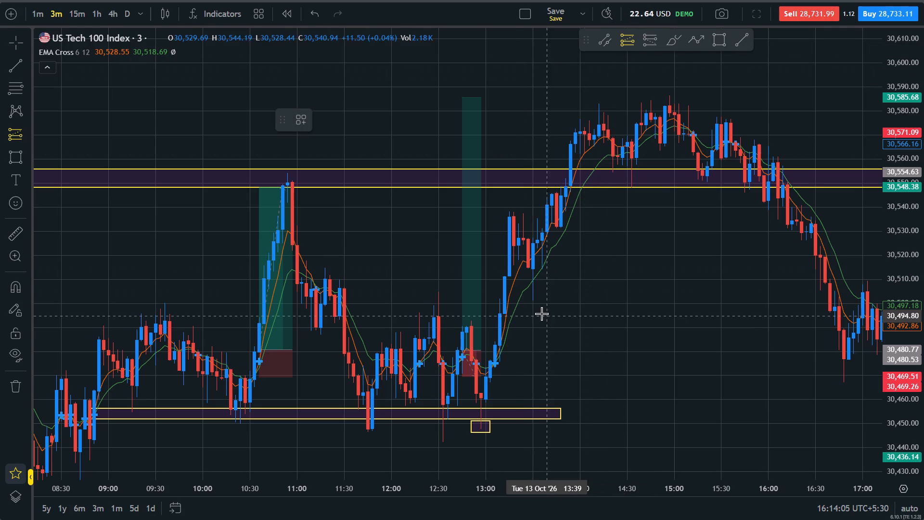
scroll(541, 313, up, 1)
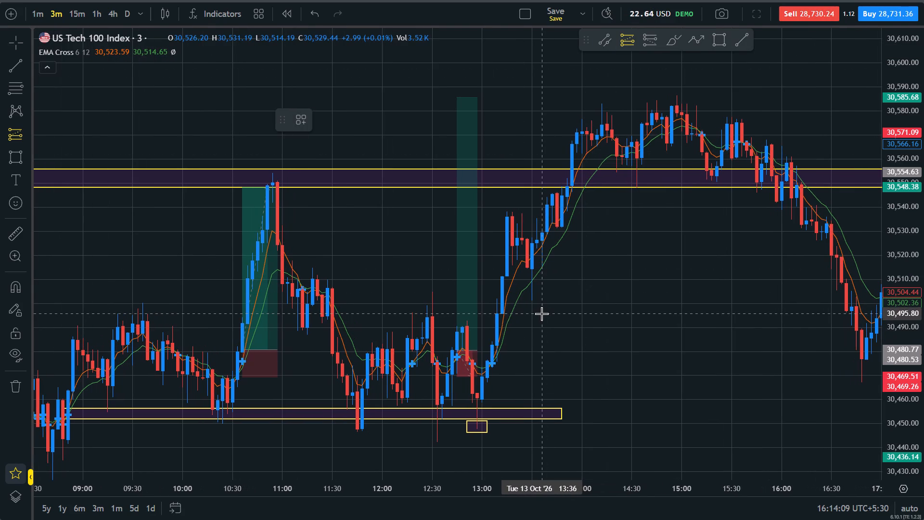
click(490, 358)
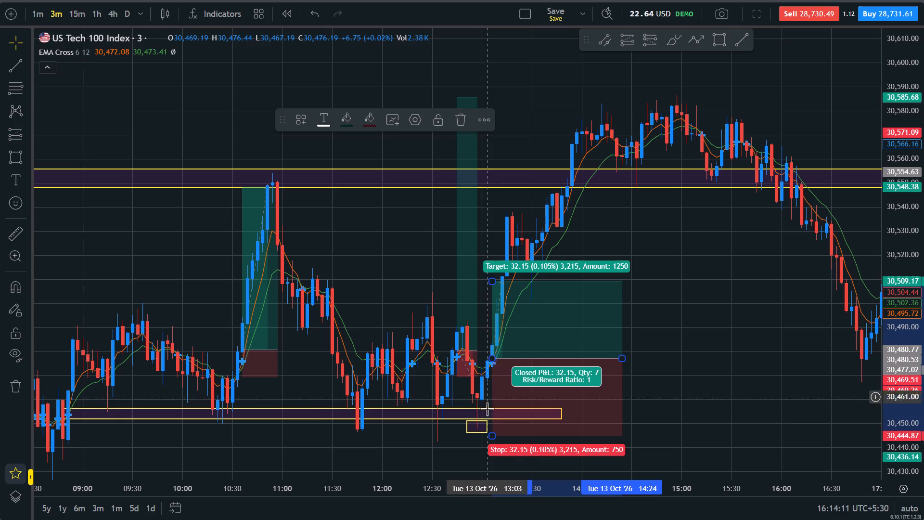
drag(492, 438, 531, 378)
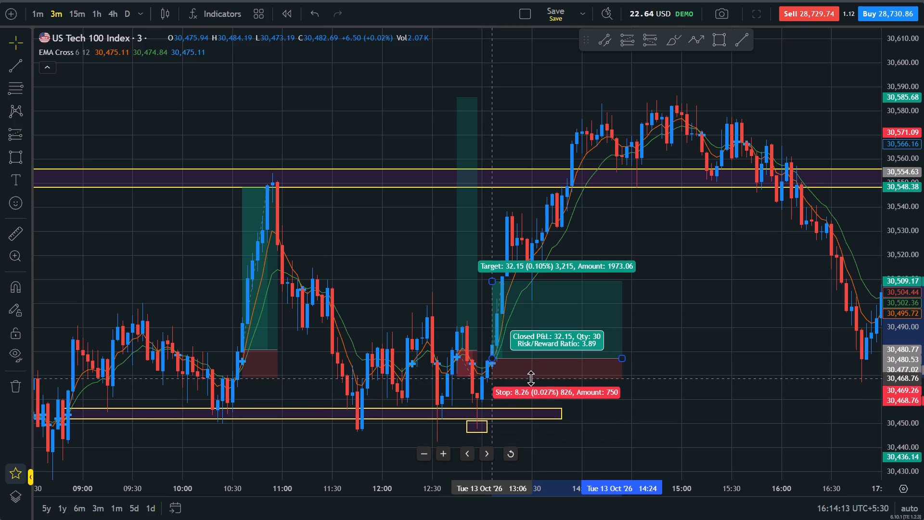
drag(531, 378, 530, 379)
click(700, 379)
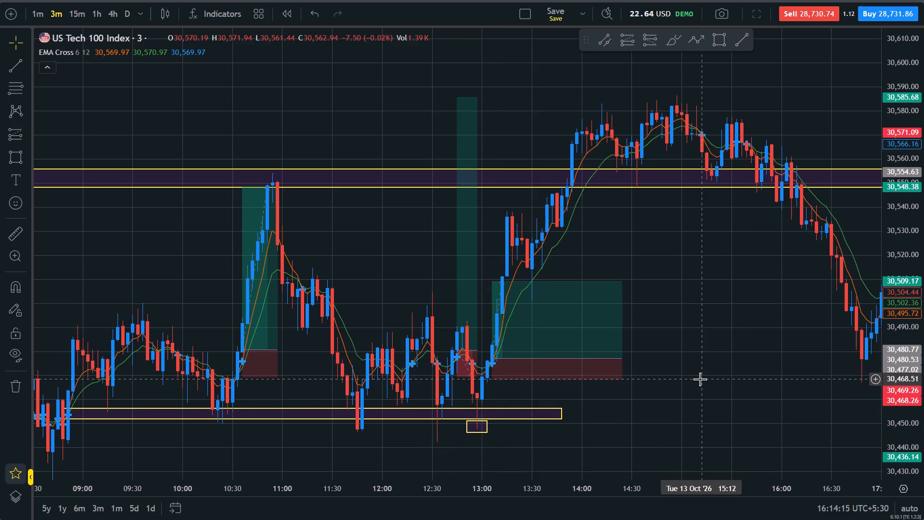
Lower the 12:45 long position's target to its entry level, at about 30,480.54.
scroll(700, 379, right, 1)
drag(459, 96, 472, 380)
click(458, 250)
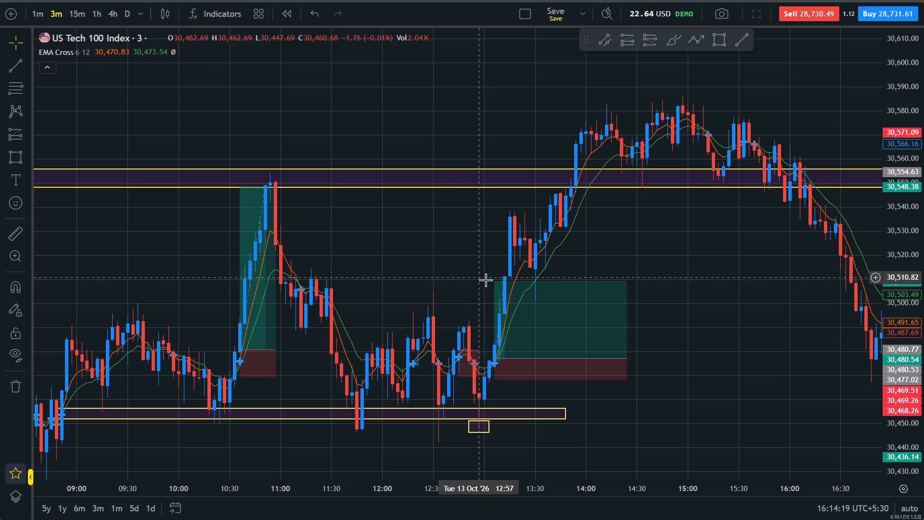
Raise the 13:06 long position's target to the upper zone's lower edge, at about 30,549.13.
drag(494, 280, 544, 185)
click(738, 246)
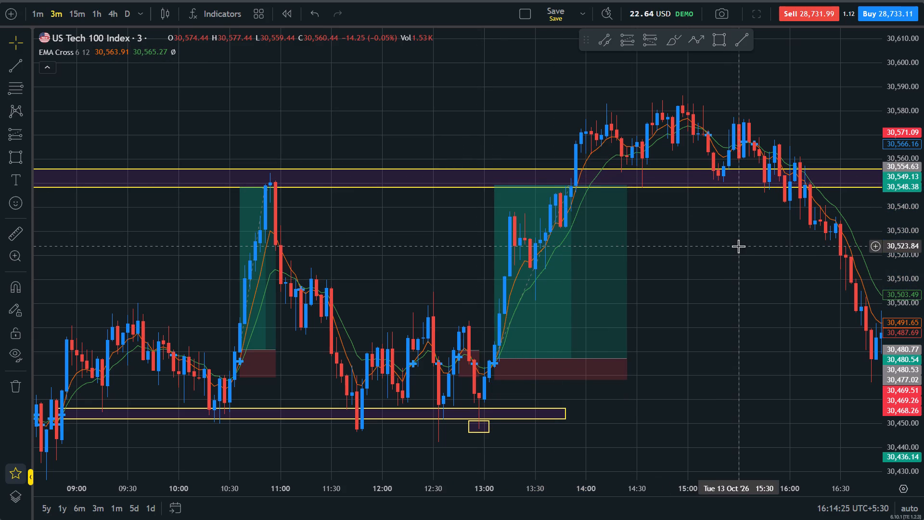
Examine the price action around both zones and the marked trades on 13 Oct, through the decline toward 19:00.
scroll(738, 246, up, 1)
drag(726, 255, 548, 315)
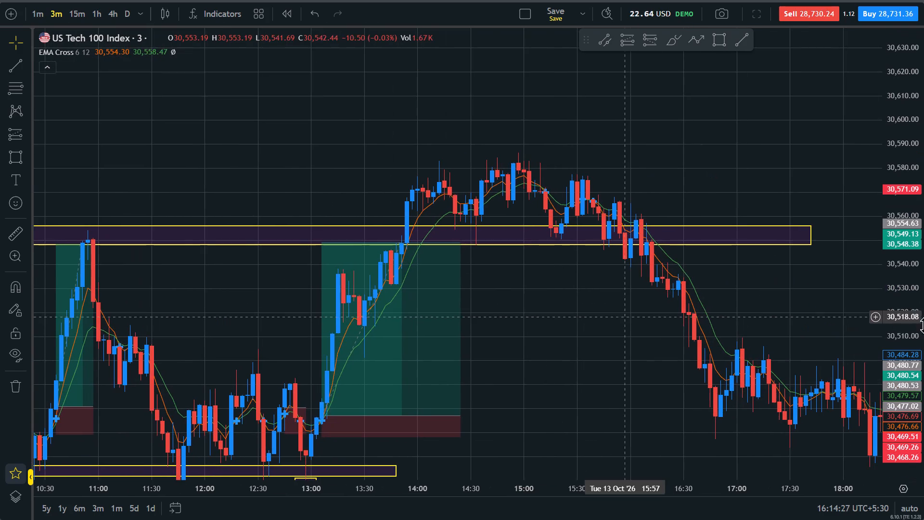
drag(923, 325, 923, 100)
drag(701, 283, 537, 262)
scroll(537, 262, down, 5)
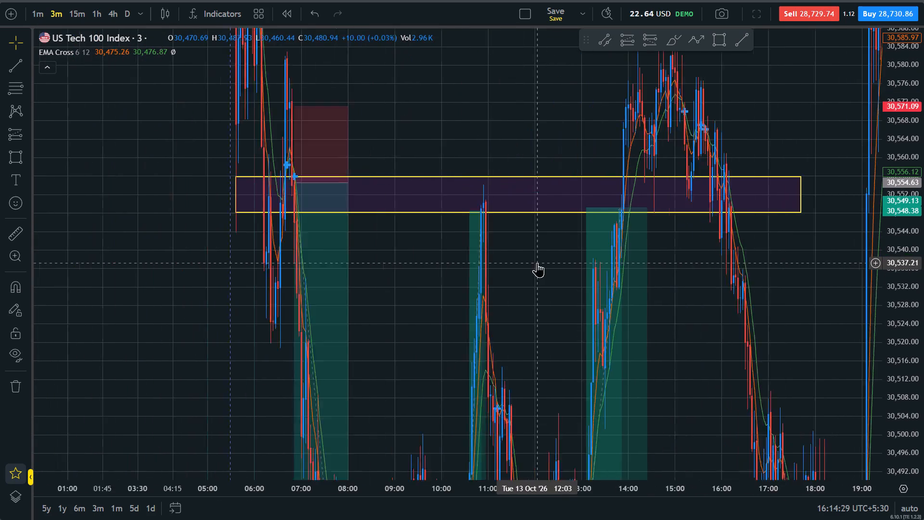
scroll(537, 262, down, 2)
drag(923, 74, 905, 343)
scroll(754, 281, up, 2)
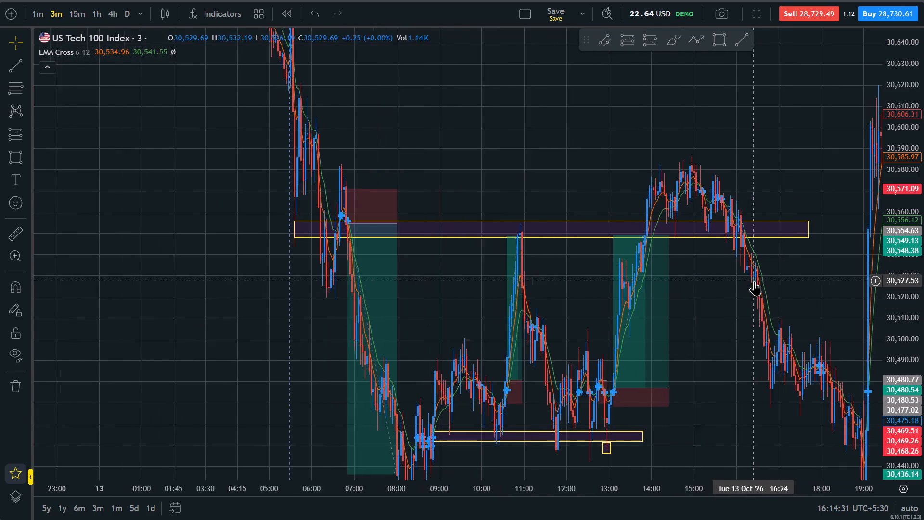
scroll(754, 281, up, 3)
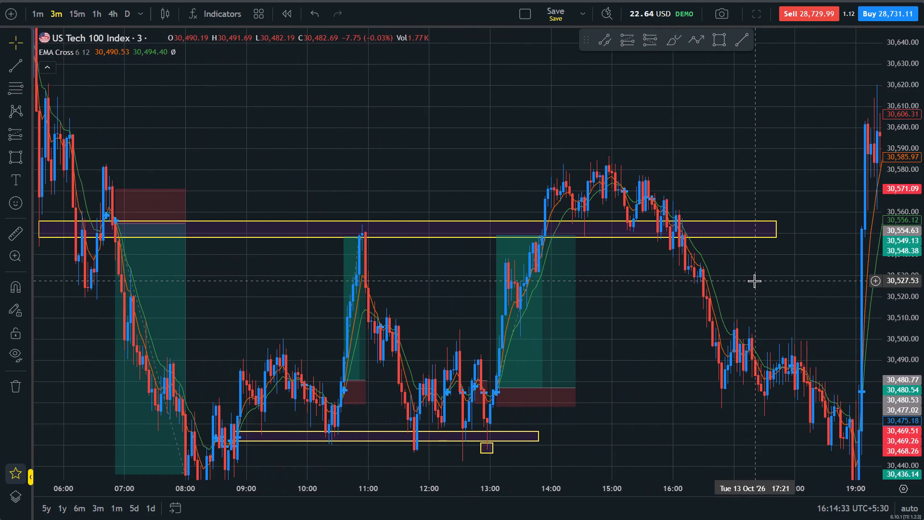
drag(923, 445, 923, 234)
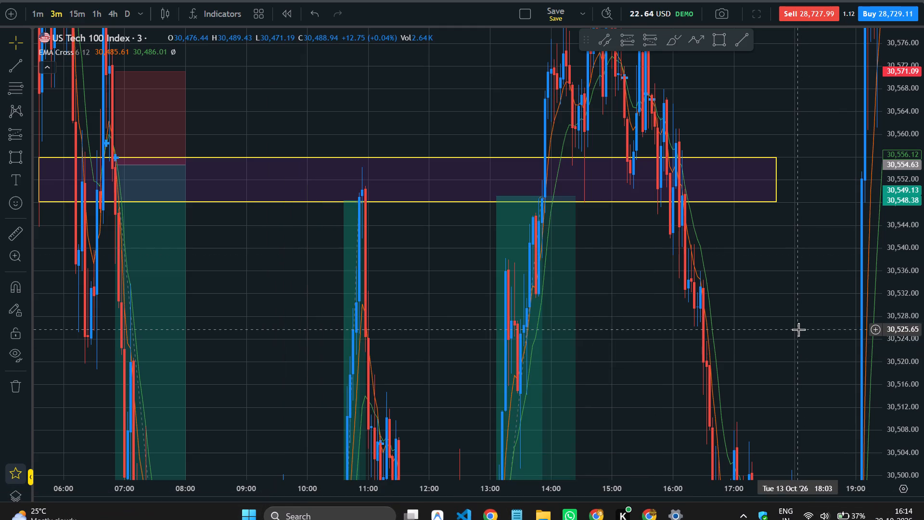
scroll(746, 296, down, 5)
drag(923, 123, 923, 421)
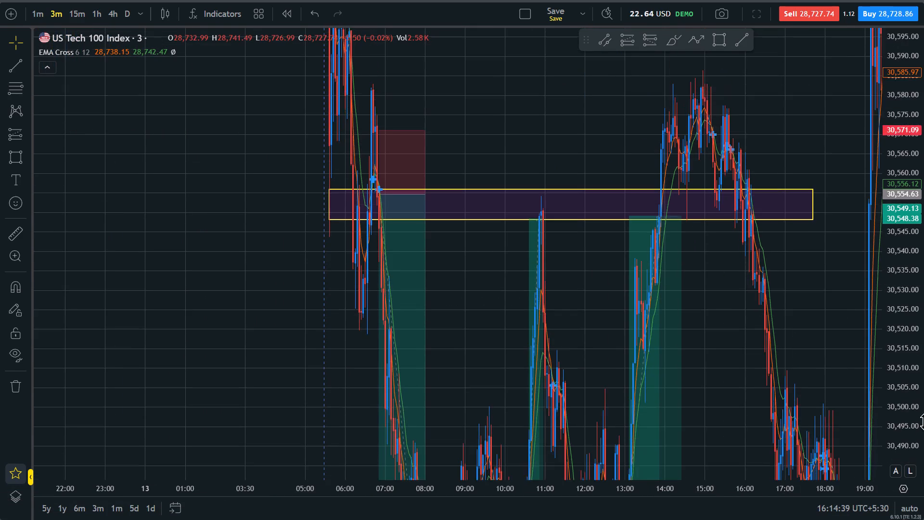
drag(923, 421, 923, 444)
scroll(816, 415, up, 9)
drag(923, 391, 910, 311)
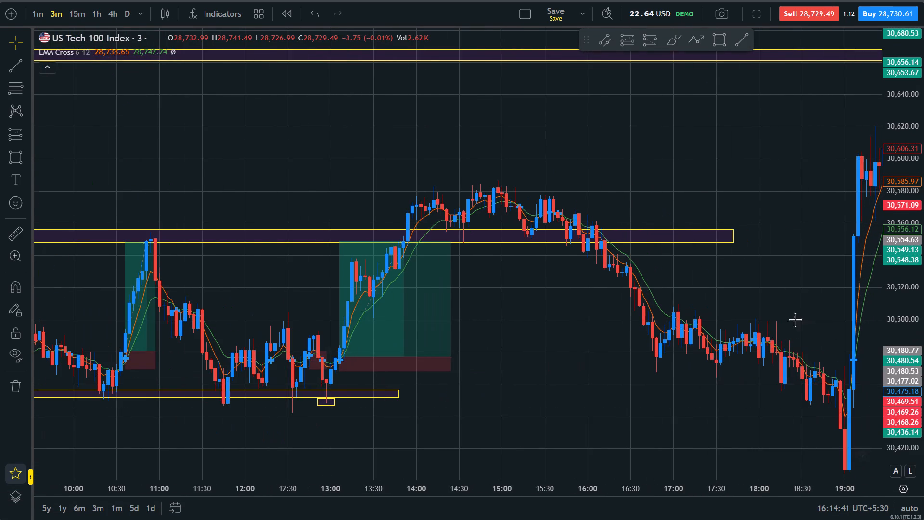
drag(597, 357, 769, 297)
scroll(756, 303, up, 3)
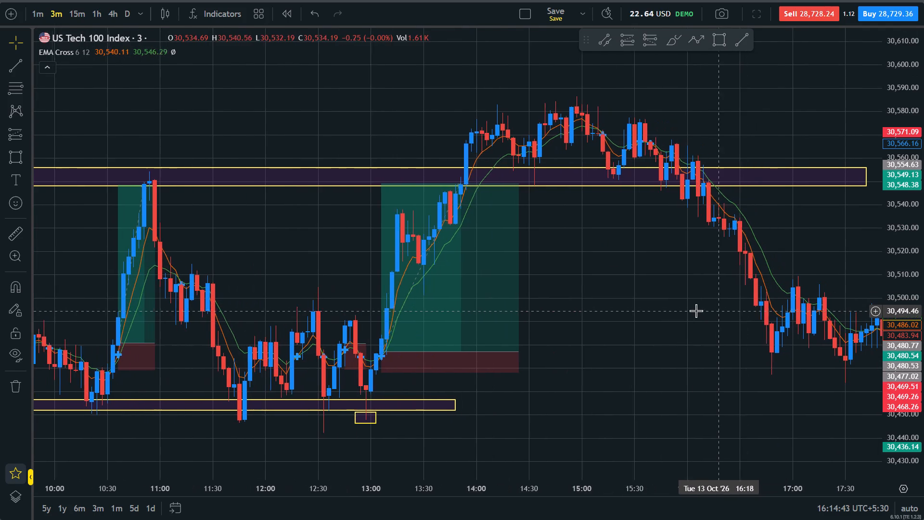
drag(689, 311, 679, 331)
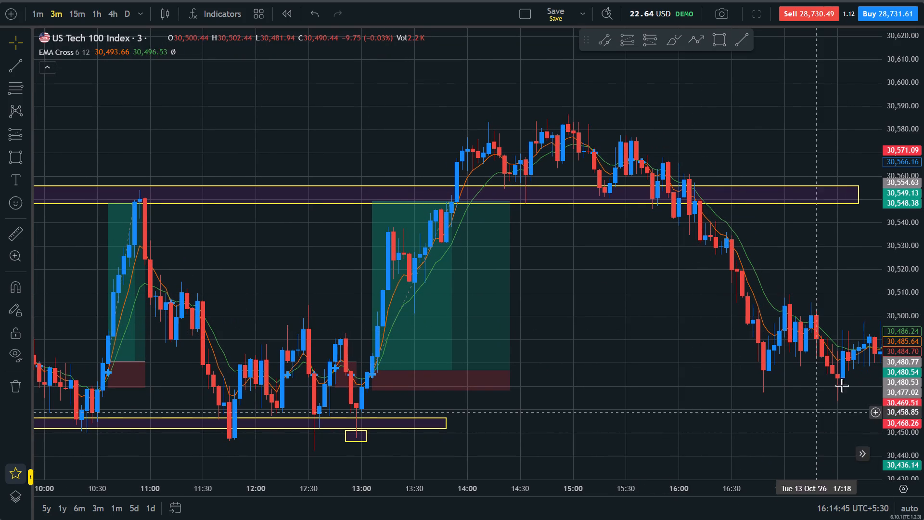
Lower the 13:06 long position slightly, to an entry of about 30,476.76, stop of about 30,468.00 and target of about 30,548.87.
drag(467, 369, 460, 369)
click(427, 380)
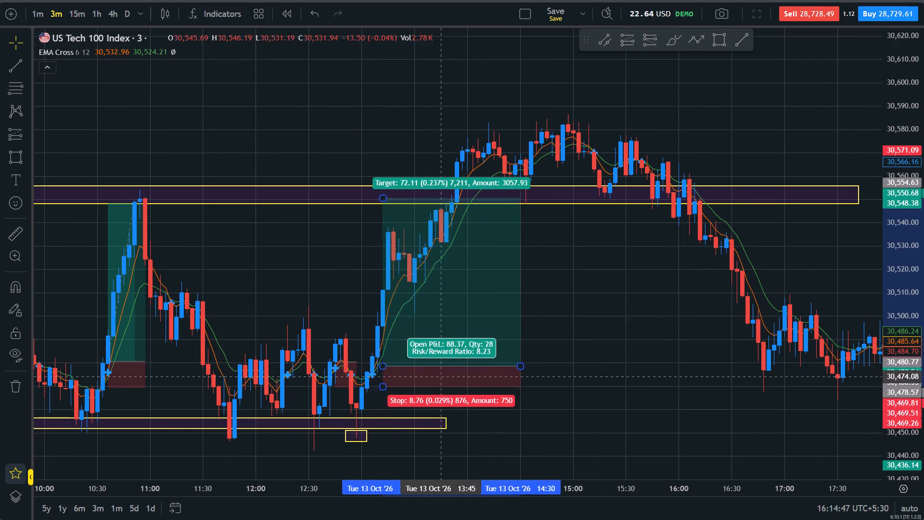
Examine the 13 Oct price action after the 13:06 long position, through the 19:00 move and the evening swings.
drag(626, 377, 209, 414)
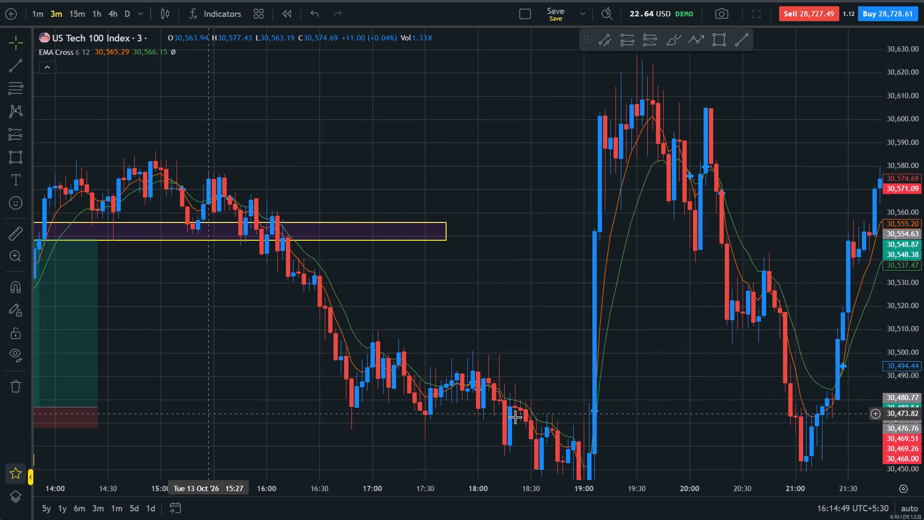
scroll(539, 417, down, 3)
drag(758, 416, 627, 242)
drag(788, 398, 763, 400)
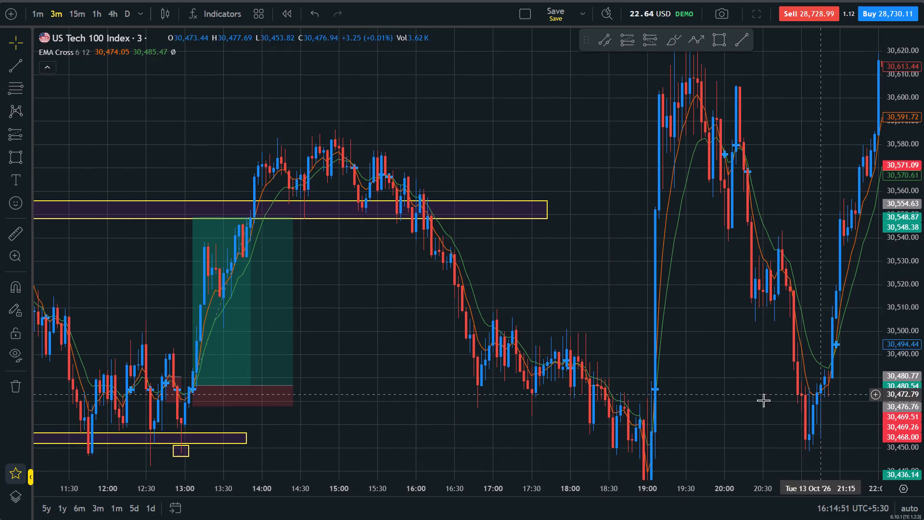
drag(763, 400, 490, 394)
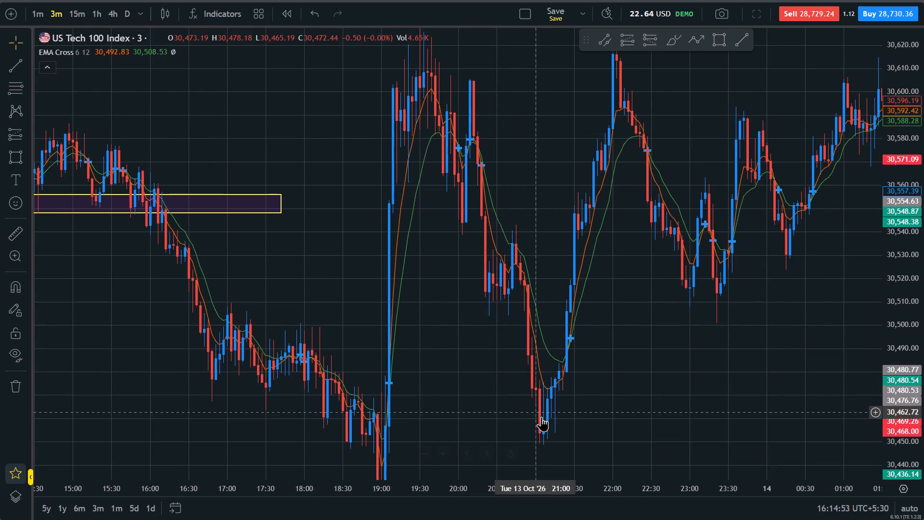
scroll(580, 413, up, 4)
drag(484, 406, 708, 338)
drag(923, 178, 923, 280)
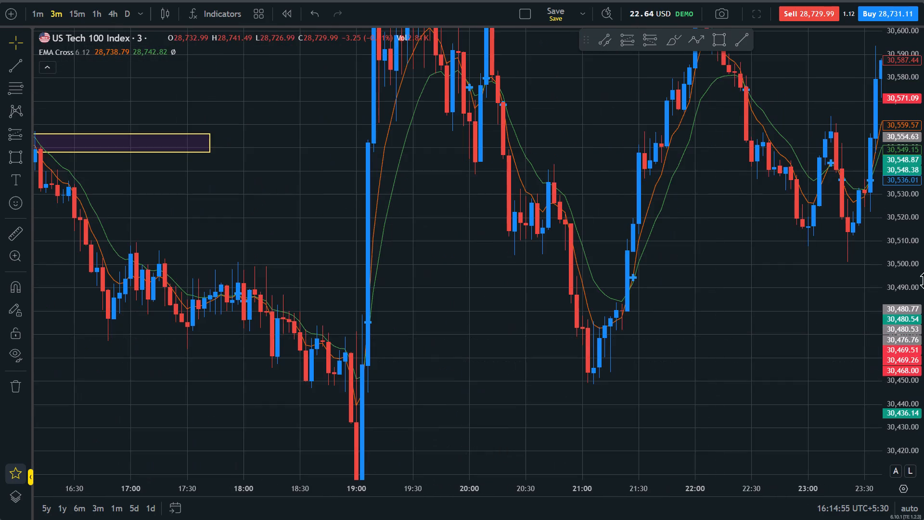
drag(923, 280, 923, 354)
scroll(688, 340, down, 11)
scroll(733, 340, up, 8)
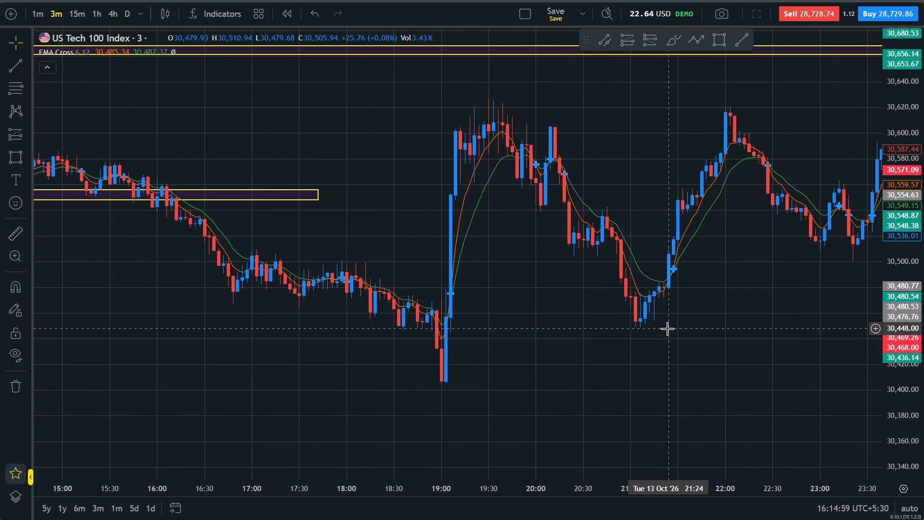
drag(667, 328, 677, 393)
click(752, 152)
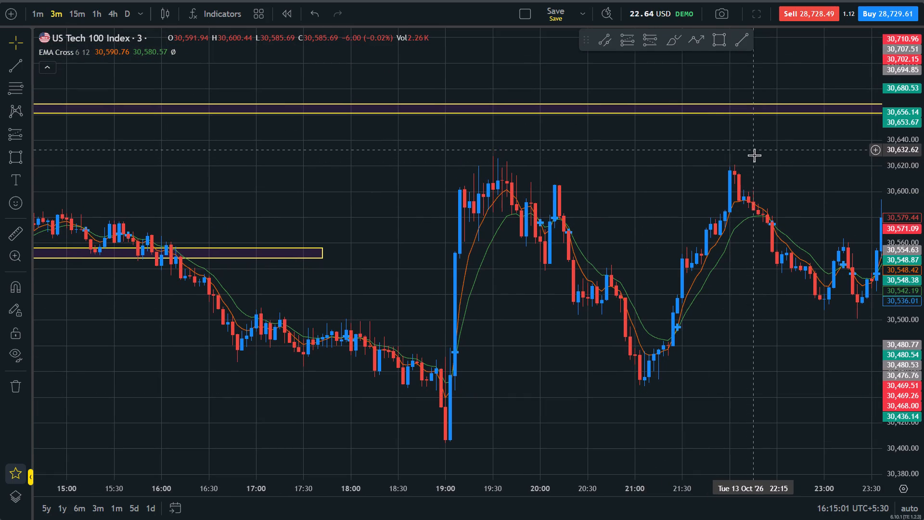
click(754, 156)
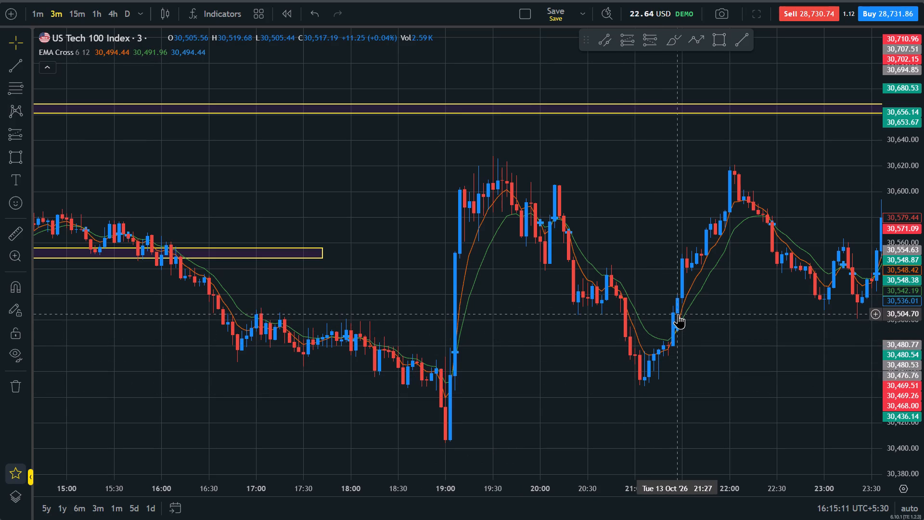
drag(698, 314, 638, 359)
scroll(726, 215, down, 1)
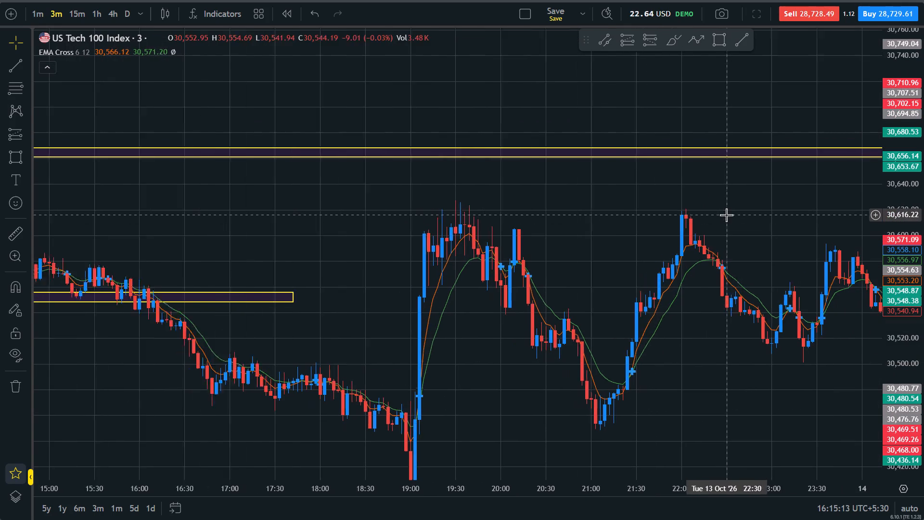
scroll(726, 215, down, 3)
Compare the marked trades around both zones with the evening price action on 13 Oct.
drag(394, 423, 820, 306)
scroll(788, 313, up, 2)
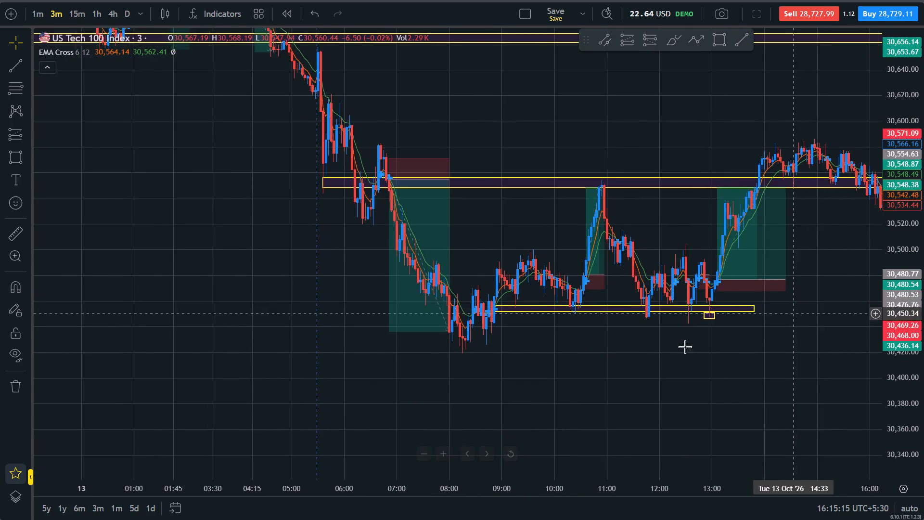
scroll(685, 347, up, 4)
drag(734, 358, 654, 390)
drag(923, 377, 913, 248)
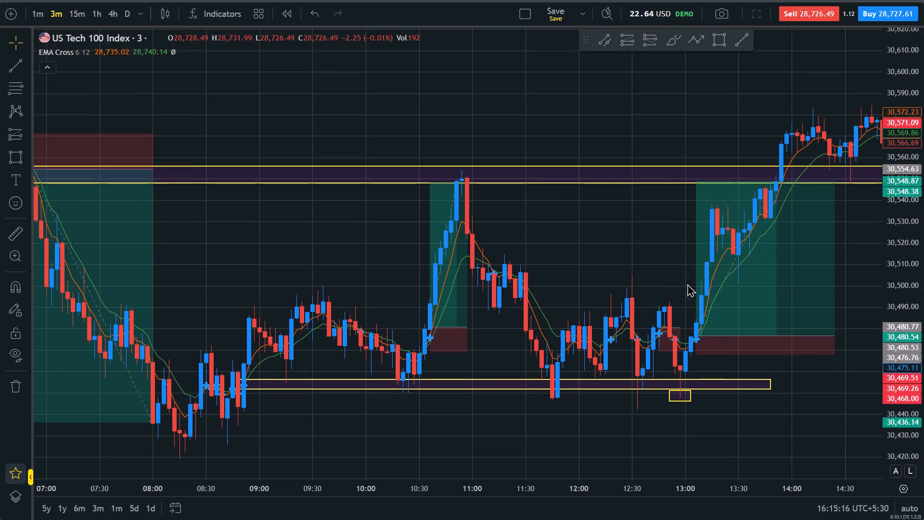
drag(668, 269, 634, 257)
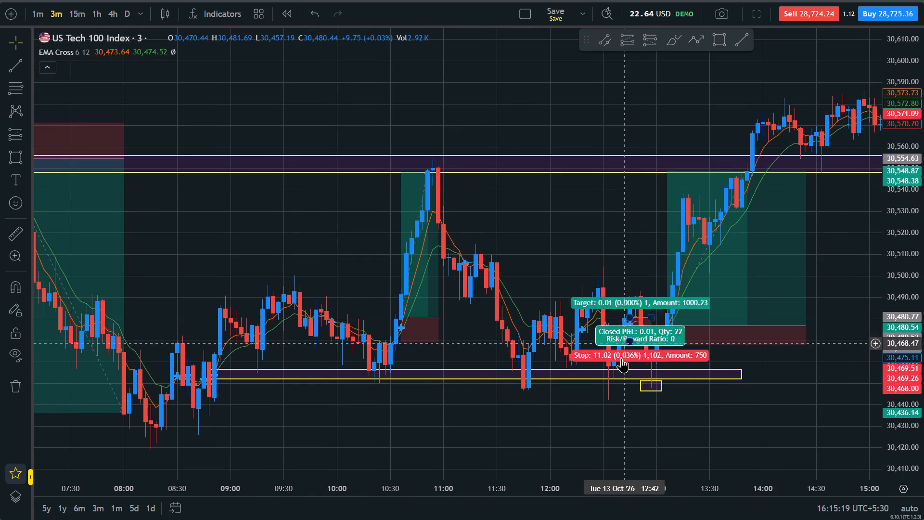
drag(775, 411, 768, 410)
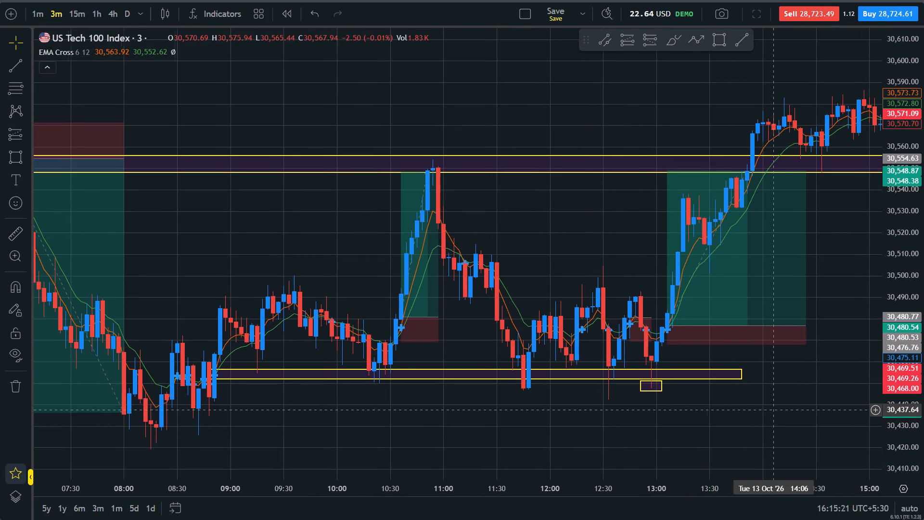
drag(768, 410, 43, 332)
right_drag(101, 379, 43, 332)
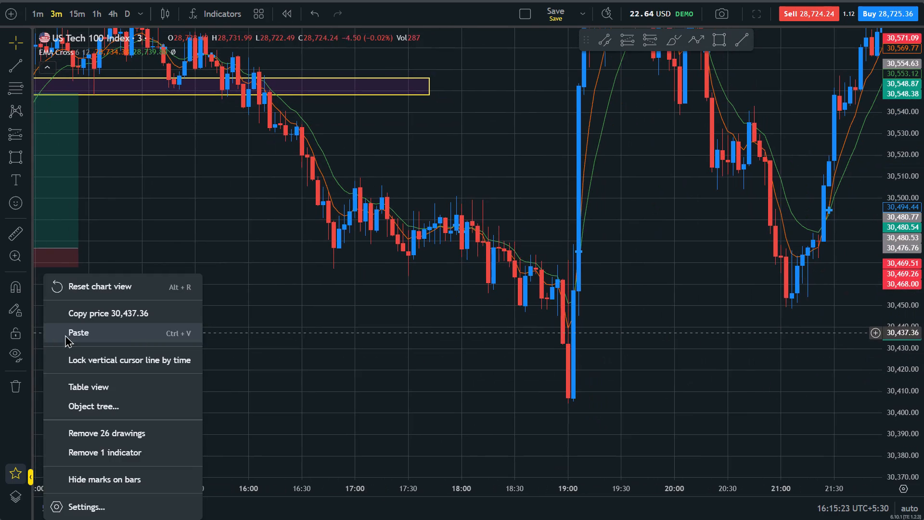
click(618, 333)
drag(821, 331, 651, 390)
scroll(660, 387, down, 3)
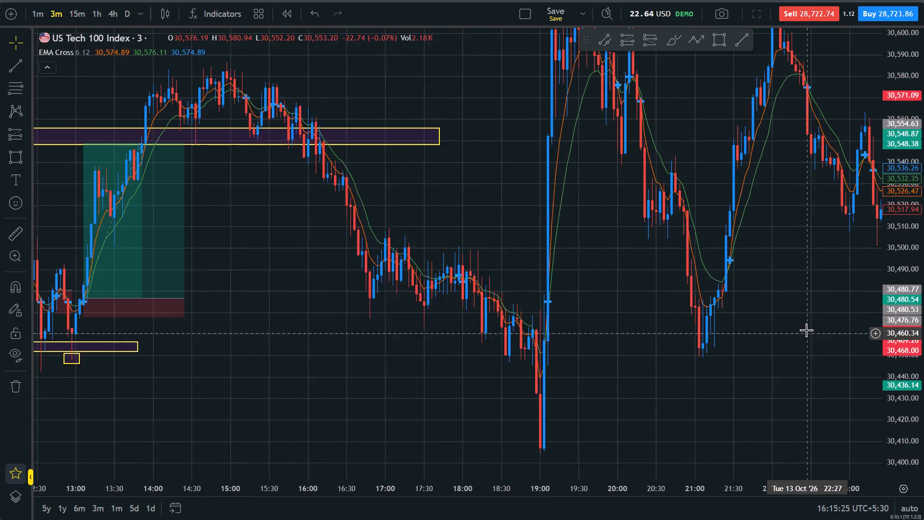
scroll(806, 330, down, 1)
click(790, 336)
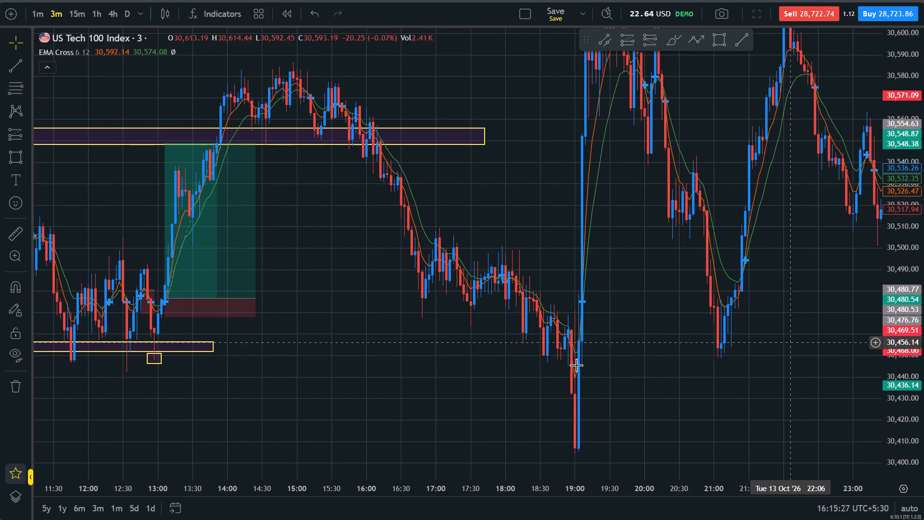
Examine the origin of the lower zone and the candles between the 06:54 short and 10:36 long positions.
drag(375, 378, 922, 384)
scroll(583, 355, up, 1)
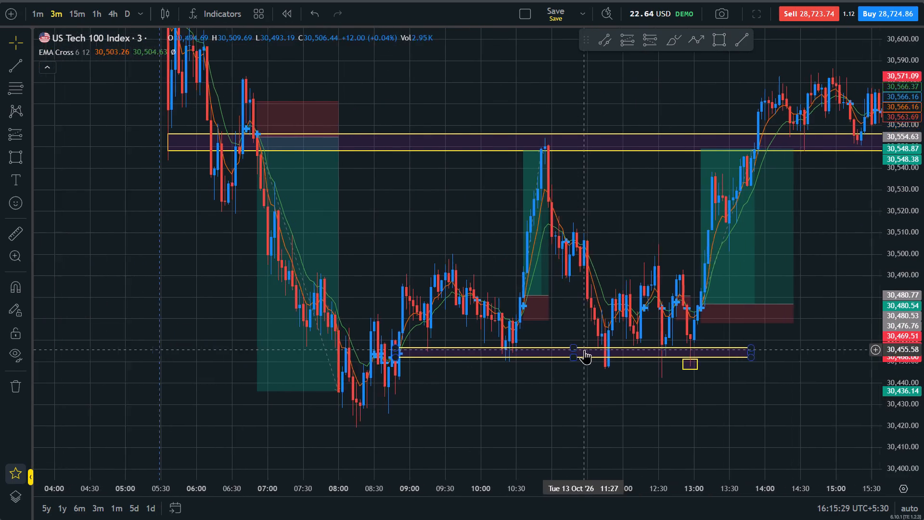
scroll(584, 350, up, 1)
click(475, 425)
scroll(423, 417, right, 1)
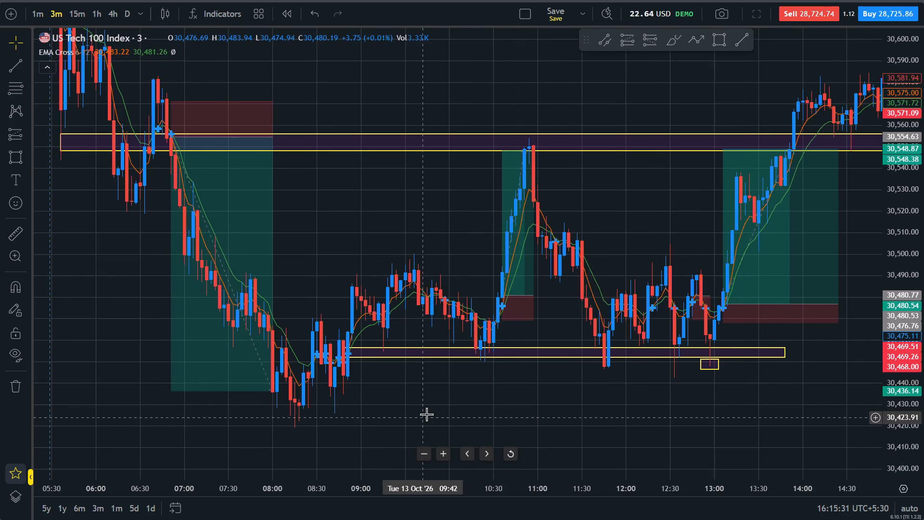
scroll(426, 414, right, 1)
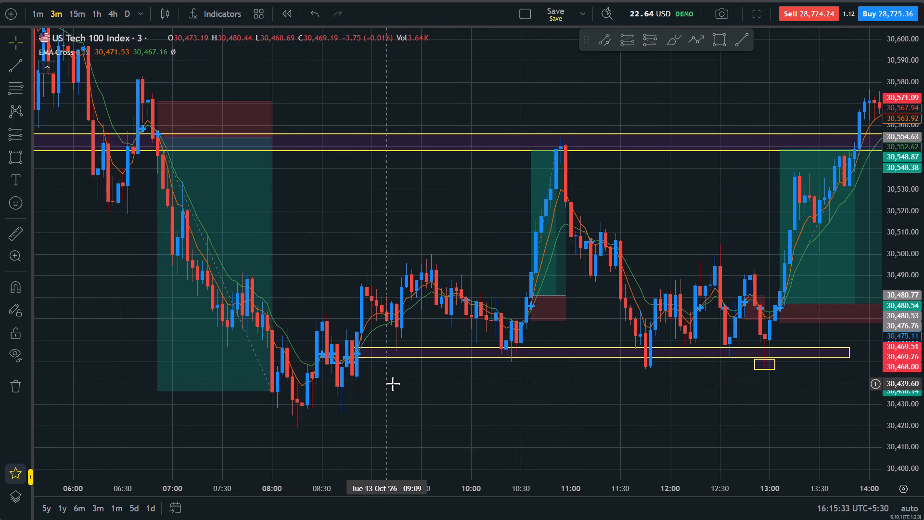
drag(426, 393, 669, 373)
scroll(667, 373, up, 2)
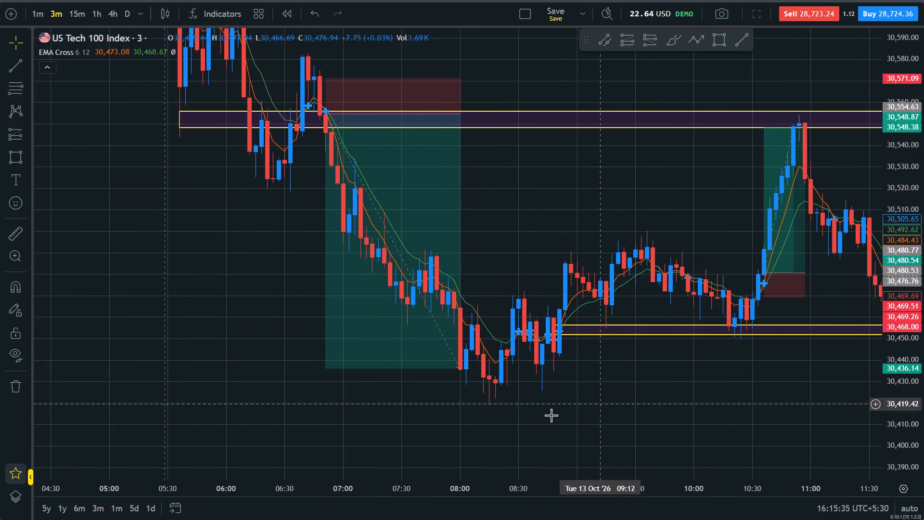
click(516, 309)
click(543, 263)
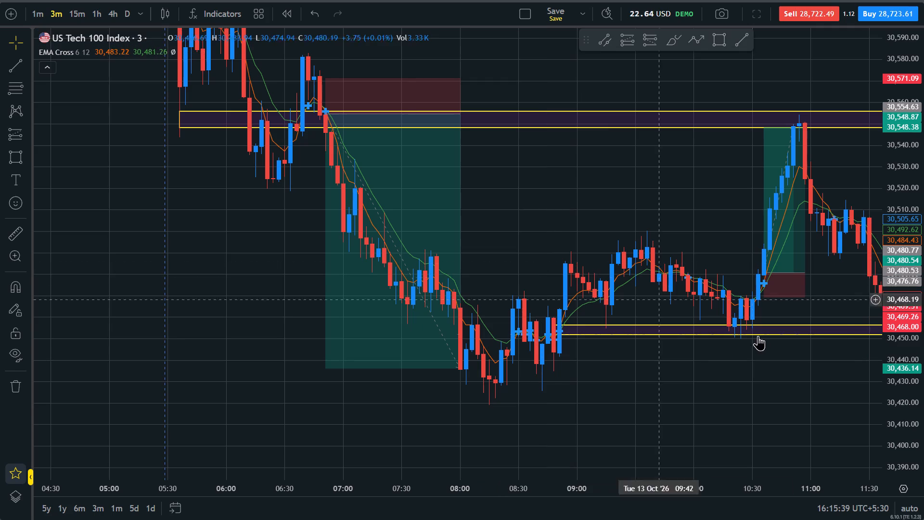
drag(632, 395, 650, 425)
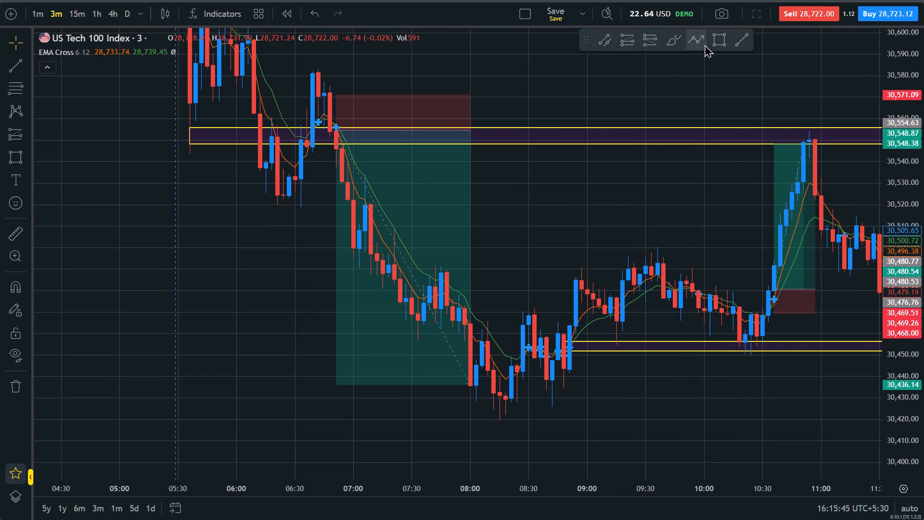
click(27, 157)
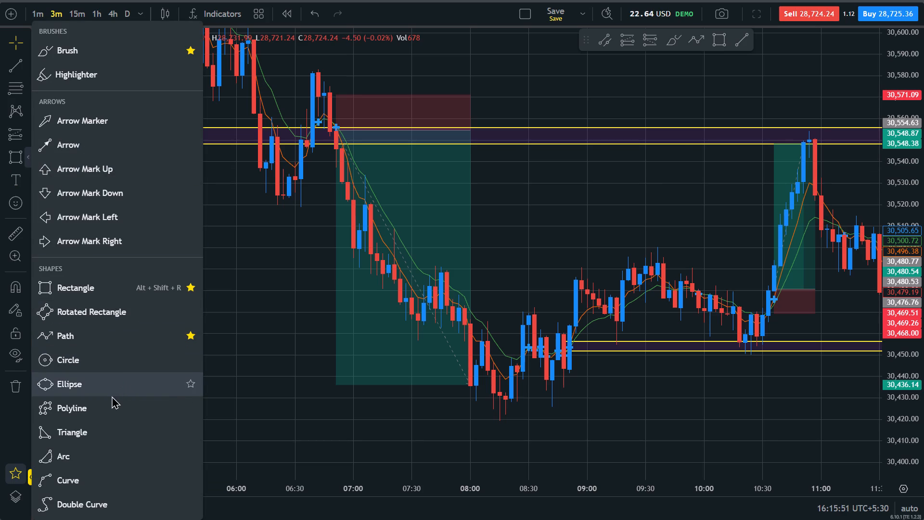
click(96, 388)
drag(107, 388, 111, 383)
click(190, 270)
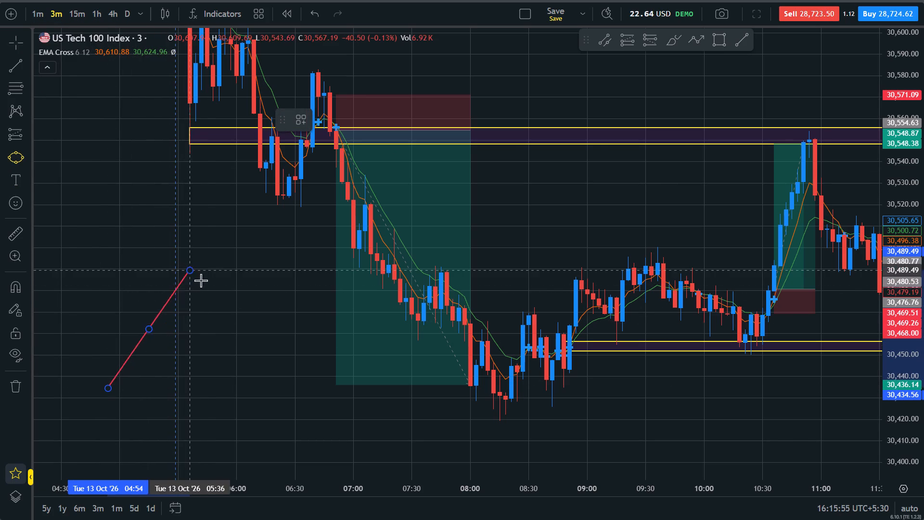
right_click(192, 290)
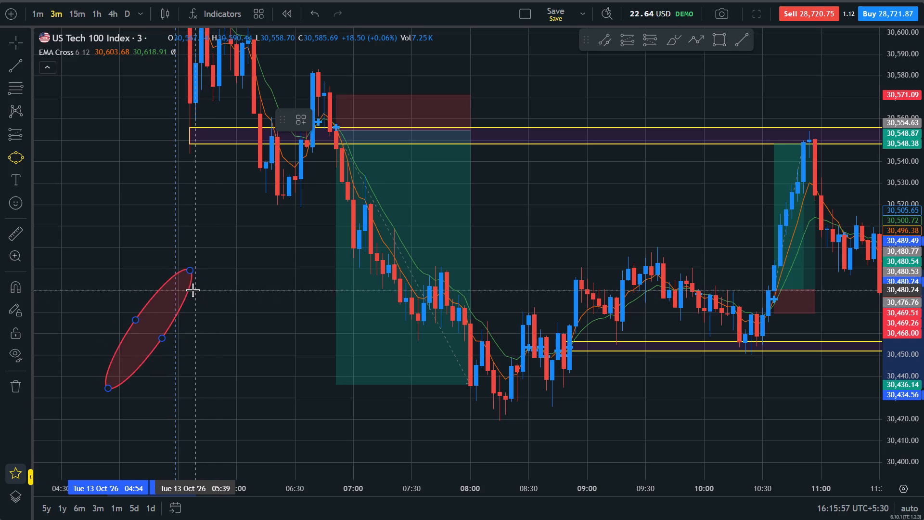
Add the Ellipse tool to the favourite drawing tools.
click(29, 154)
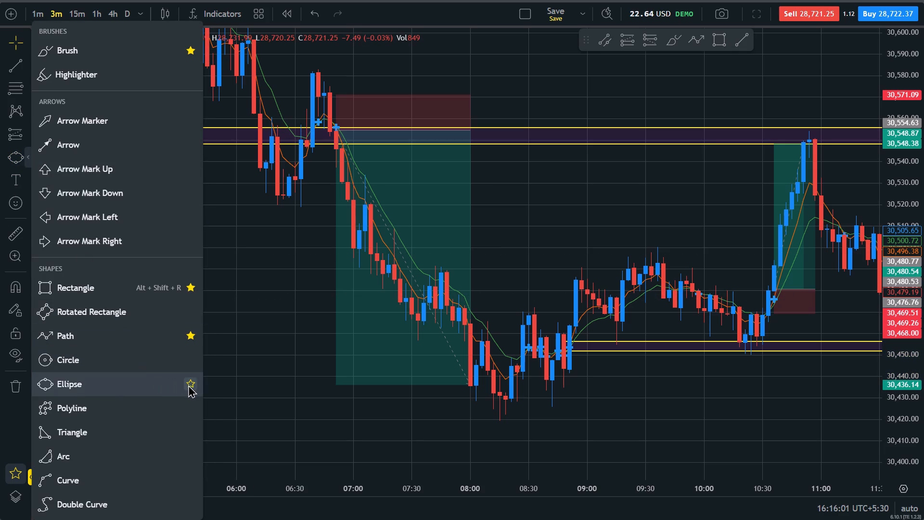
click(188, 385)
Draw an ellipse from about 08:24 to 08:48 around the 08:30 swing high, centred near 30,469.
click(763, 41)
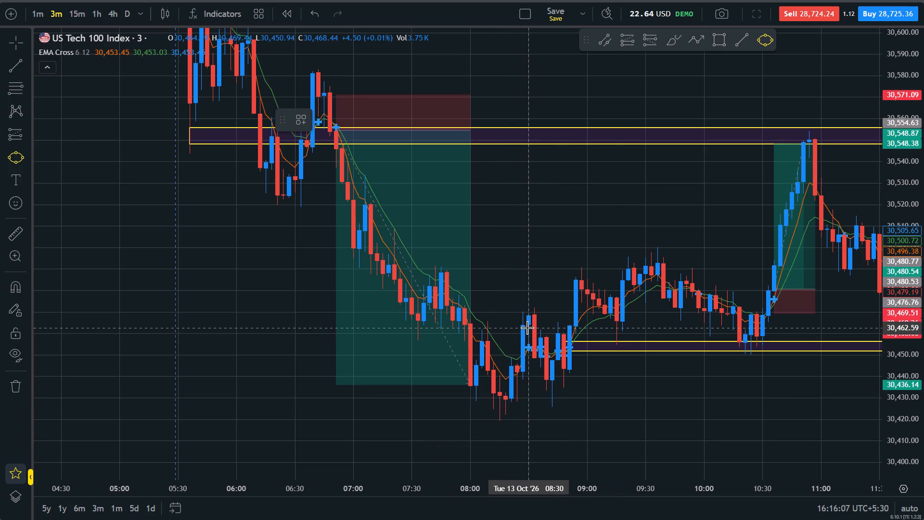
click(519, 307)
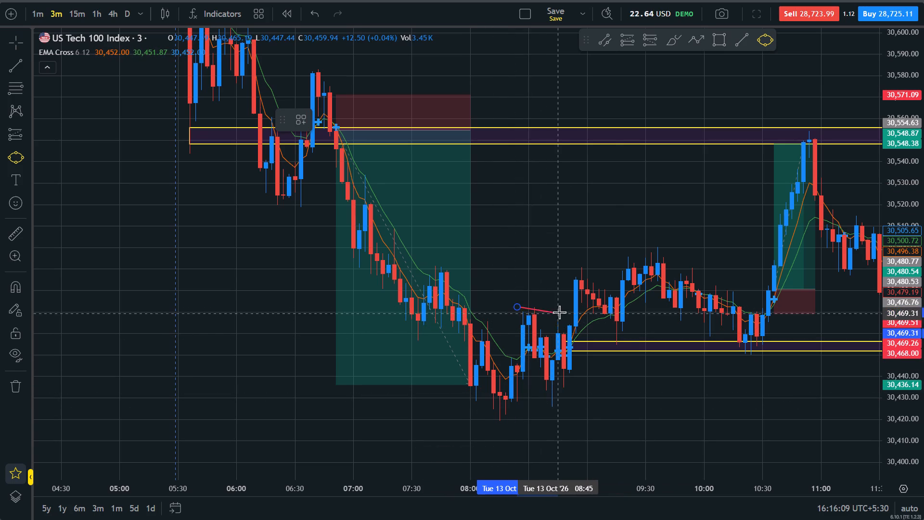
click(562, 319)
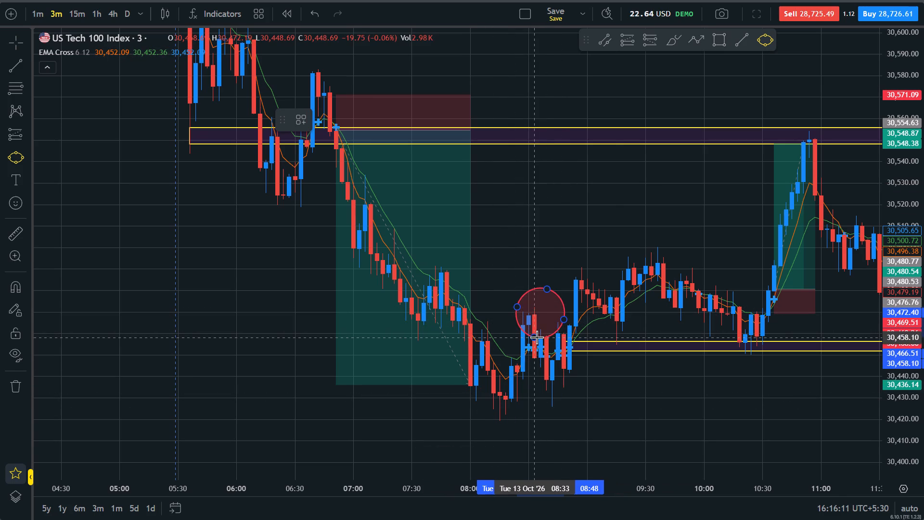
click(537, 337)
click(600, 253)
Draw a second ellipse from about 10:12 to 10:42 over the candles just above the lower zone, before the 10:36 rally.
drag(672, 229, 533, 243)
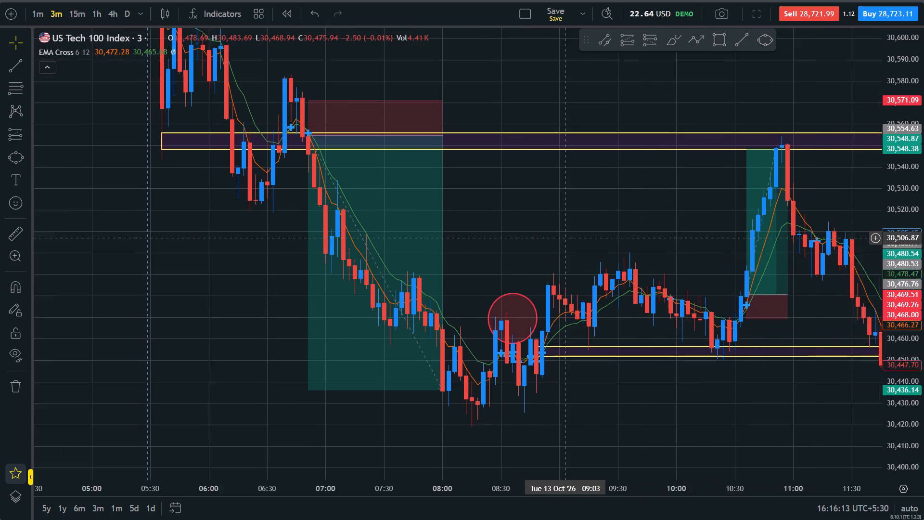
drag(533, 243, 339, 240)
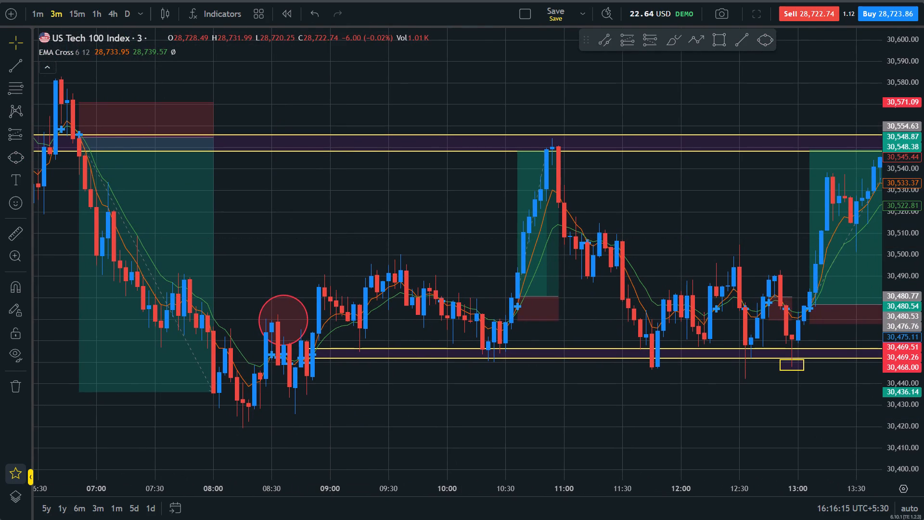
drag(692, 436, 655, 442)
click(766, 42)
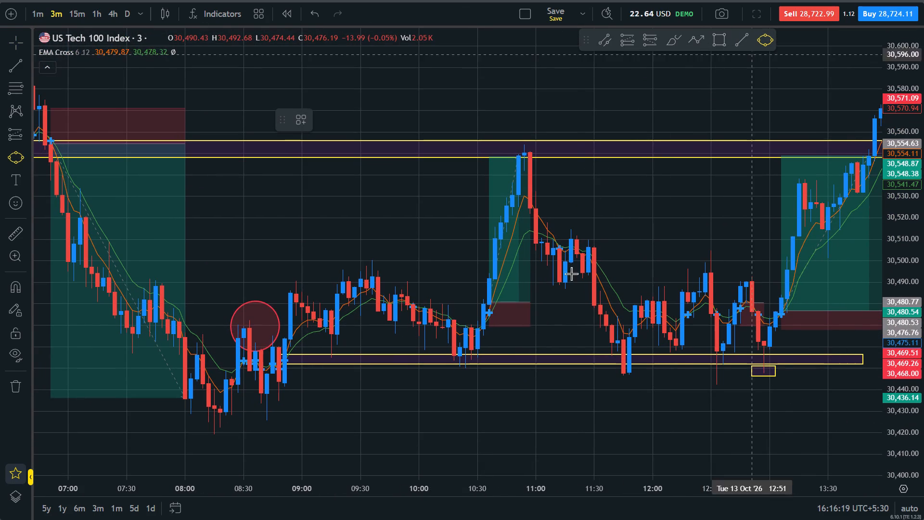
click(445, 319)
click(501, 337)
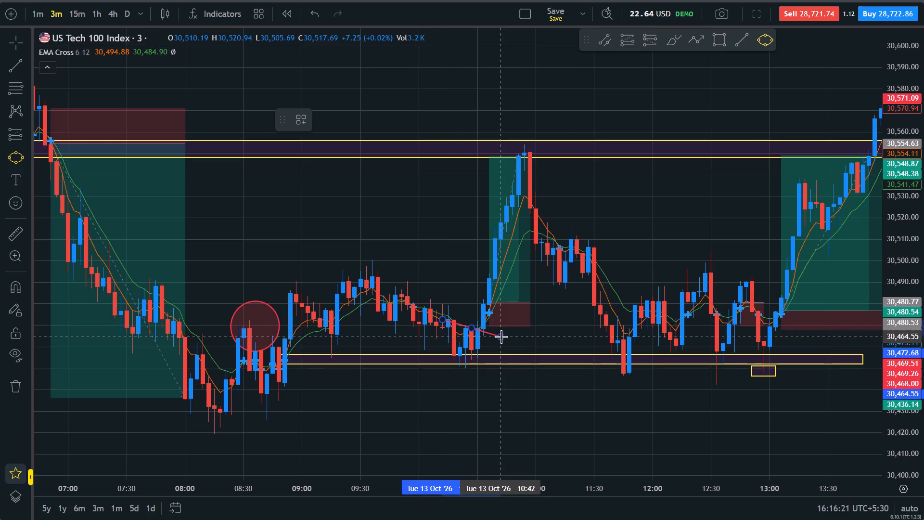
click(509, 310)
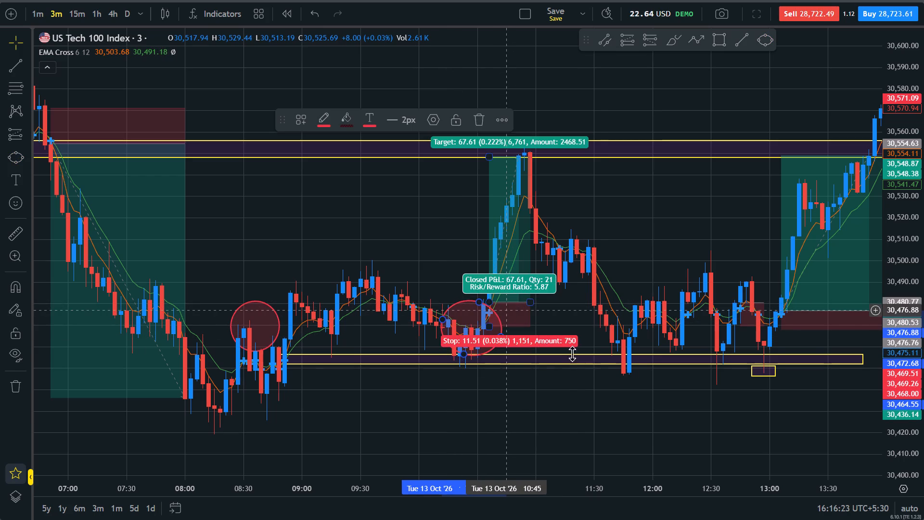
Draw a third ellipse from about 12:51 to 13:18, centred near 30,471, around the candles just before the 13:06 long position's rally.
click(605, 331)
drag(562, 406, 629, 387)
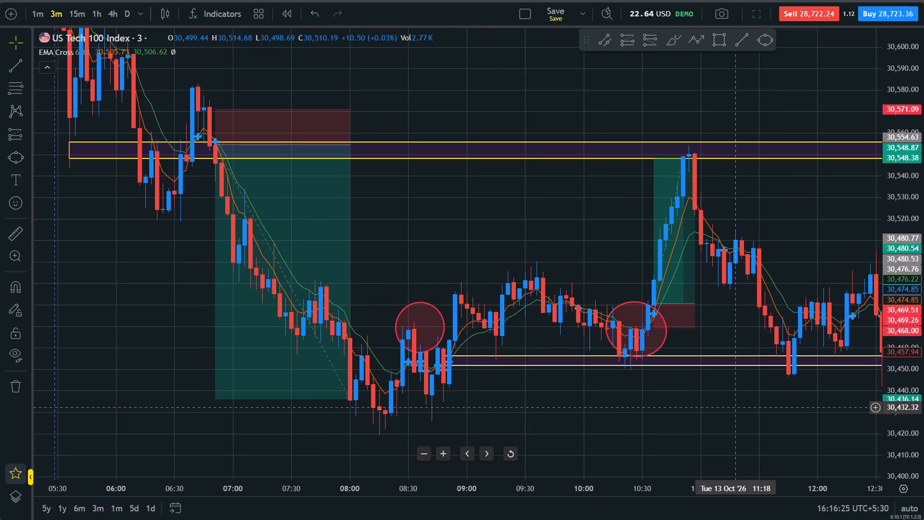
drag(629, 387, 250, 413)
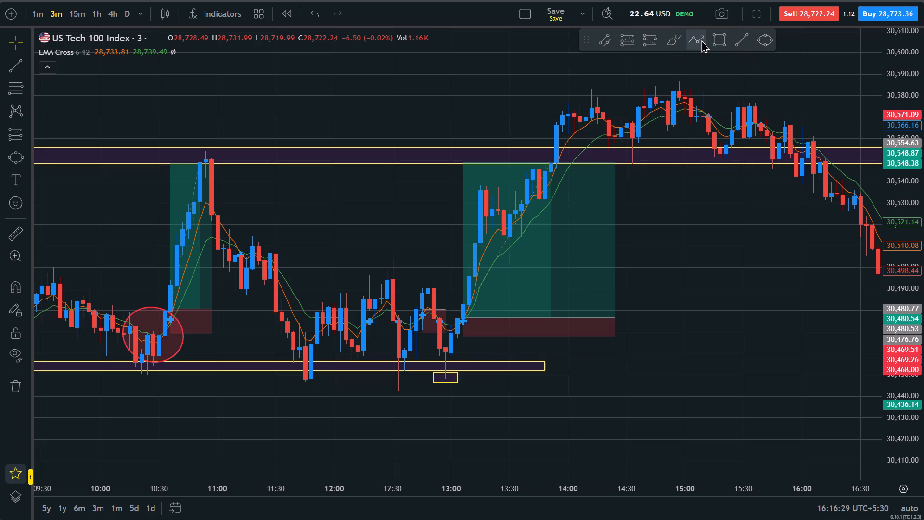
click(770, 49)
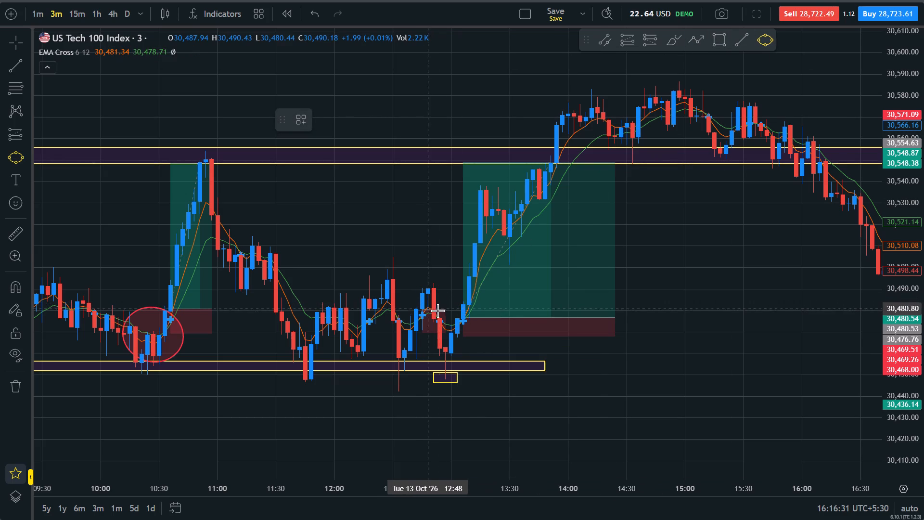
click(438, 311)
click(482, 347)
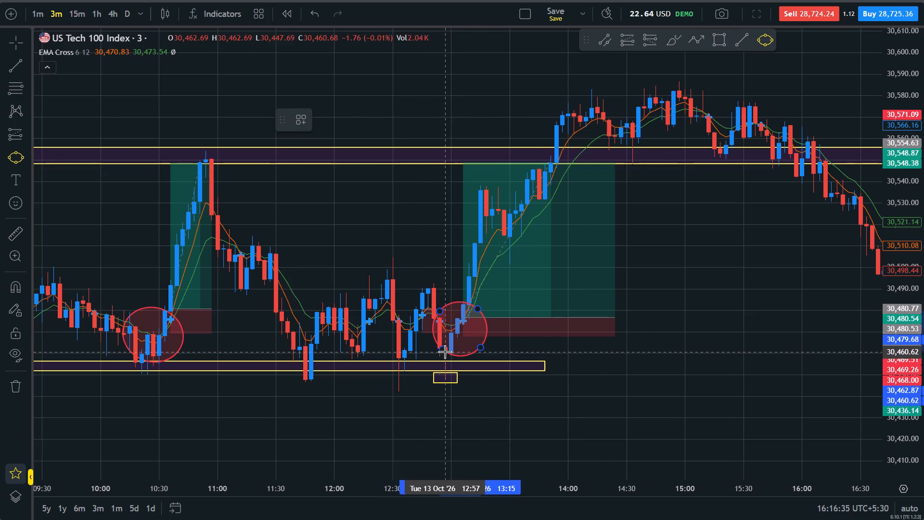
click(447, 351)
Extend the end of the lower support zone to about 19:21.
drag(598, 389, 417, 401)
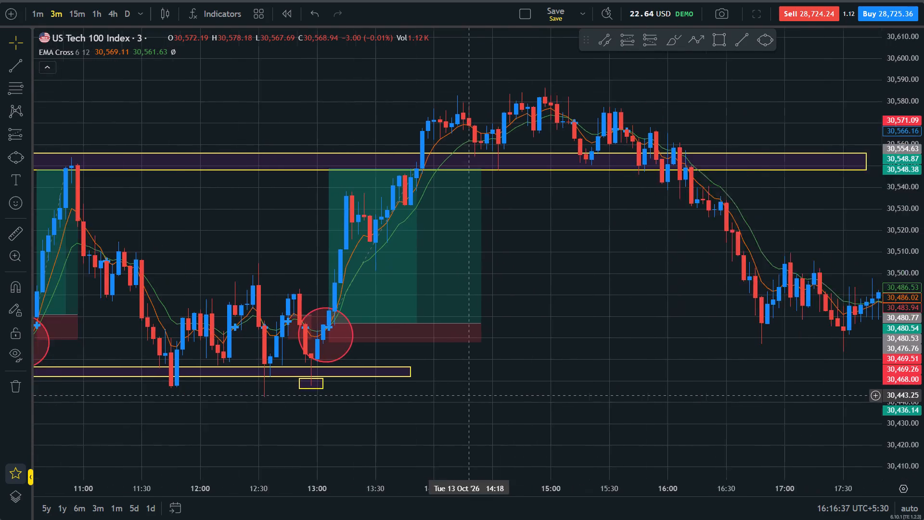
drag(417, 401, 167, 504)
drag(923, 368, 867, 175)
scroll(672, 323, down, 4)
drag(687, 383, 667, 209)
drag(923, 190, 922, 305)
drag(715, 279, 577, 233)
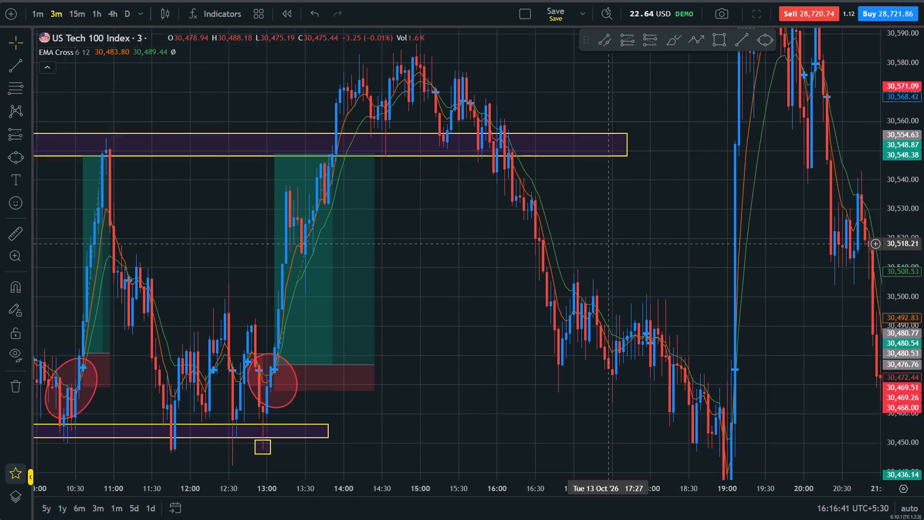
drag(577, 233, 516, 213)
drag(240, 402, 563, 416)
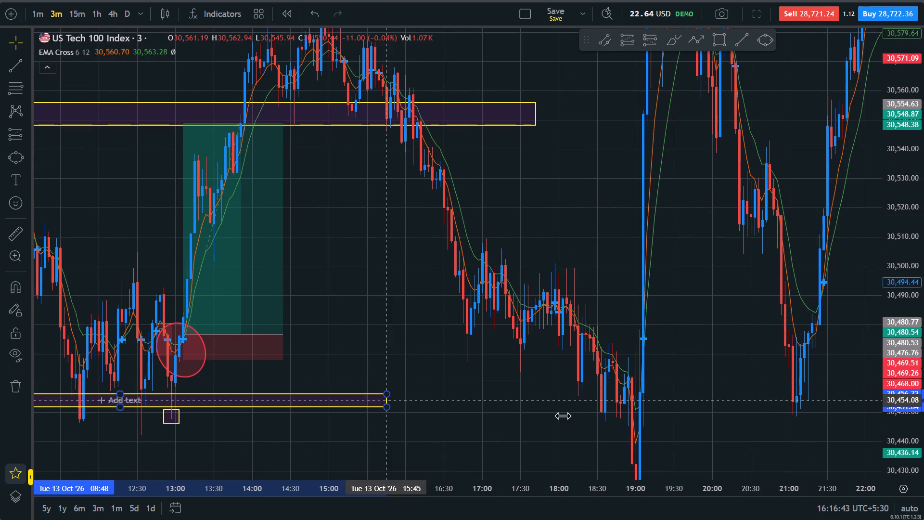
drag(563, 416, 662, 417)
Extend the end of the lower support zone to about 23:06, past the 21:00 swing low.
drag(691, 444, 681, 329)
scroll(779, 365, down, 5)
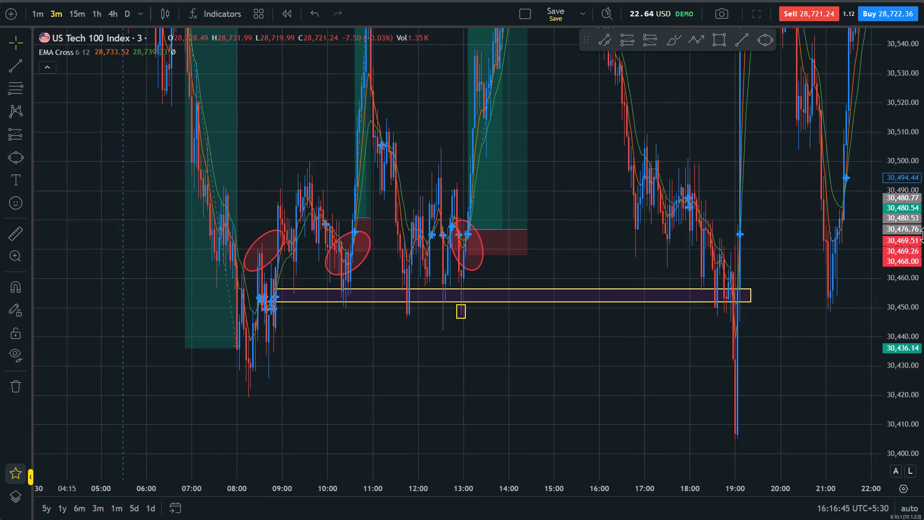
drag(923, 221, 923, 286)
click(490, 387)
scroll(563, 365, up, 3)
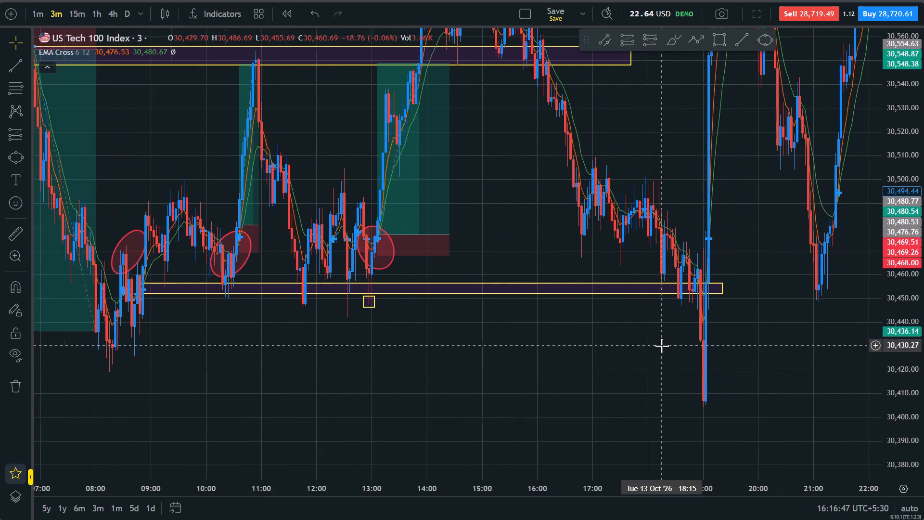
scroll(662, 345, up, 1)
drag(706, 343, 526, 390)
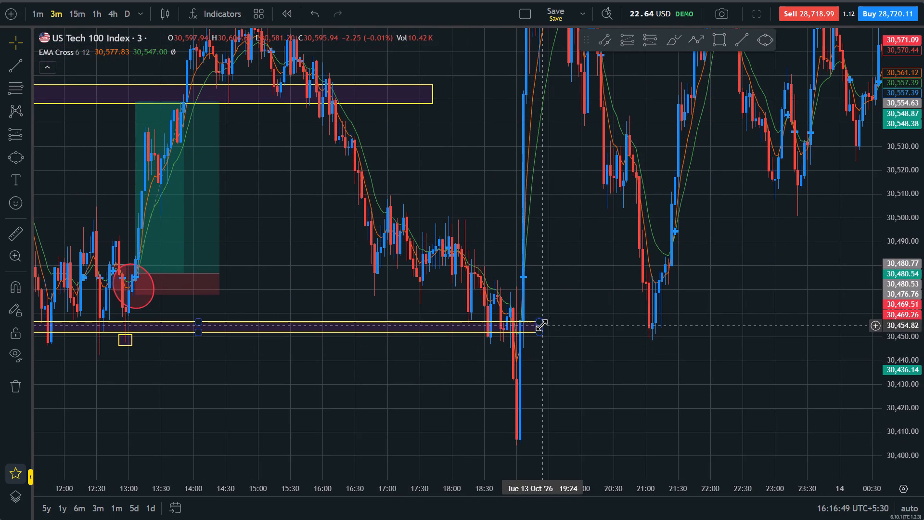
drag(541, 327, 783, 332)
Extend the end of the 30,548–30,556 zone to 21:00.
drag(629, 378, 851, 393)
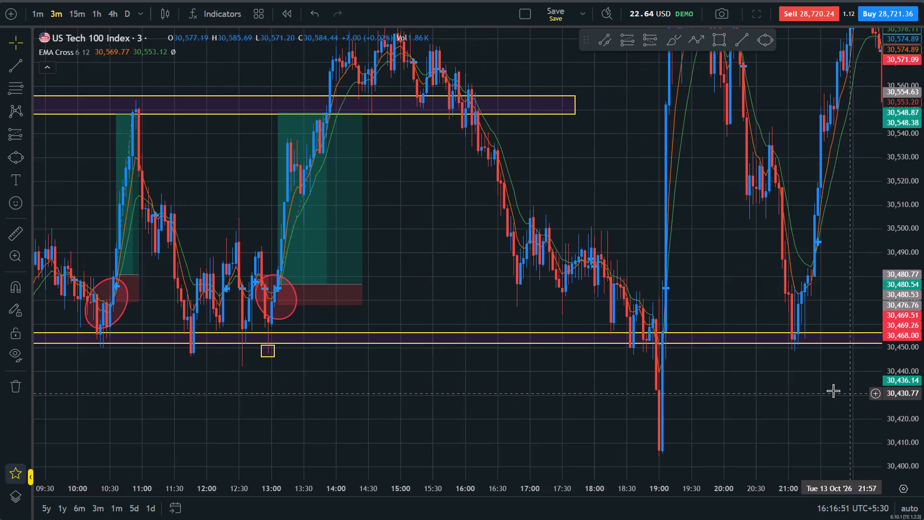
scroll(796, 382, up, 4)
drag(669, 202, 408, 411)
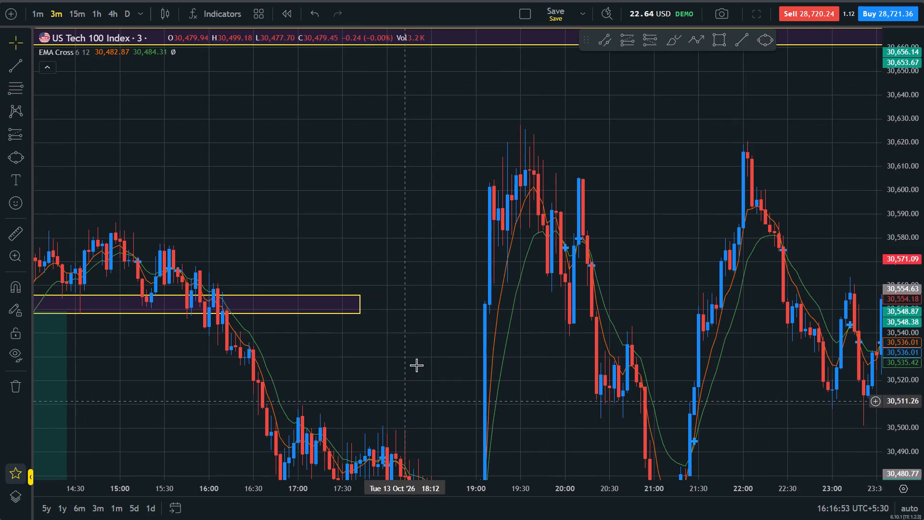
drag(361, 305, 655, 309)
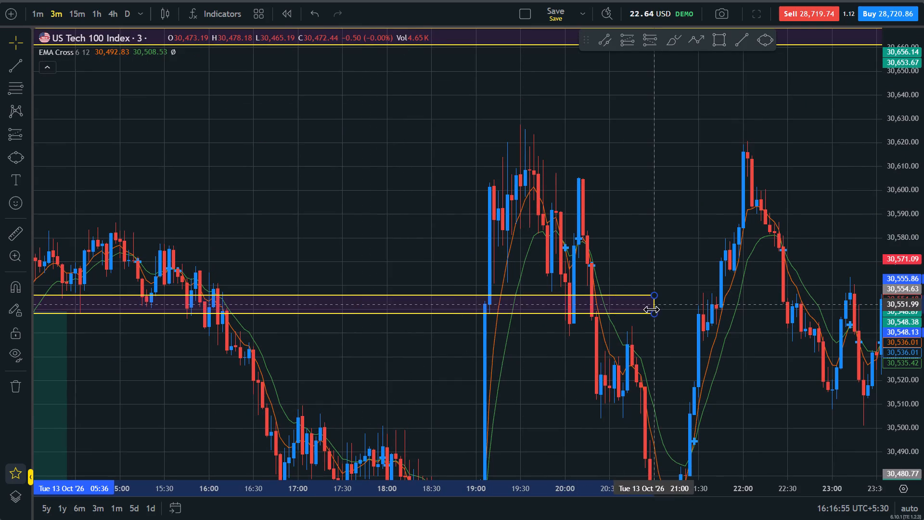
Examine the price action around the extended 30,548–30,556 zone and the higher resistance zone, focusing on 19:00 to 22:00.
scroll(612, 340, down, 6)
scroll(682, 343, down, 5)
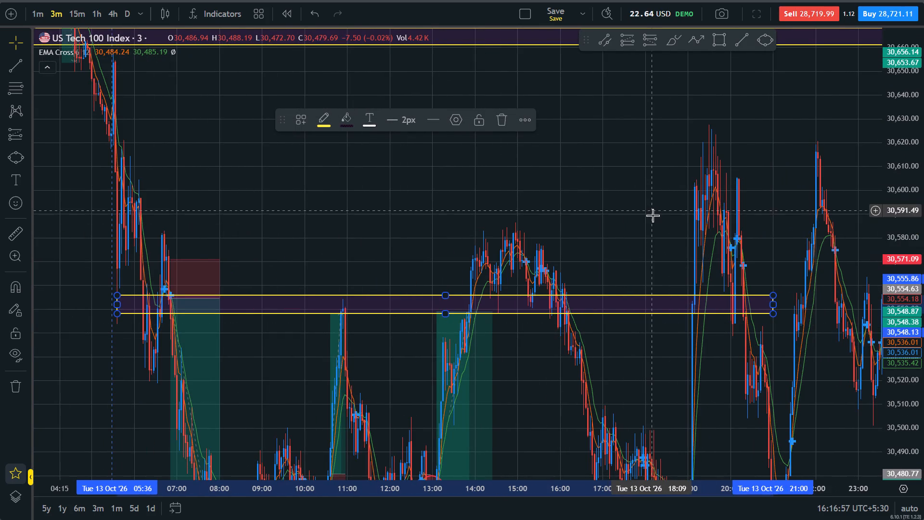
click(650, 221)
drag(656, 228, 596, 258)
scroll(596, 258, up, 1)
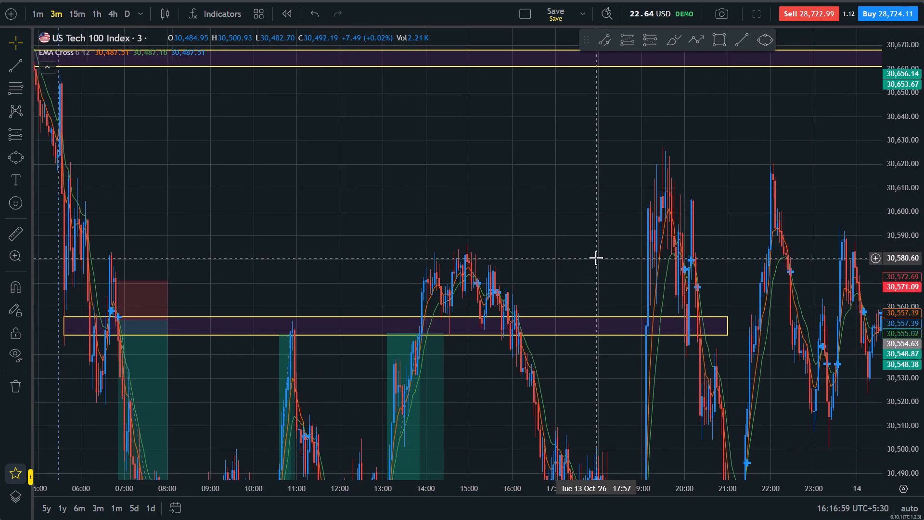
scroll(596, 258, up, 6)
scroll(684, 253, down, 2)
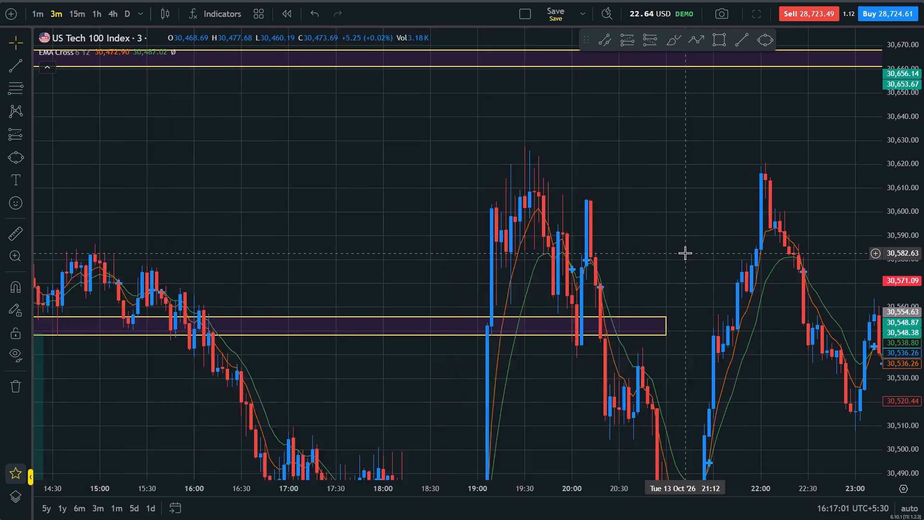
scroll(685, 253, down, 5)
scroll(620, 308, up, 10)
drag(923, 220, 902, 349)
drag(923, 401, 905, 296)
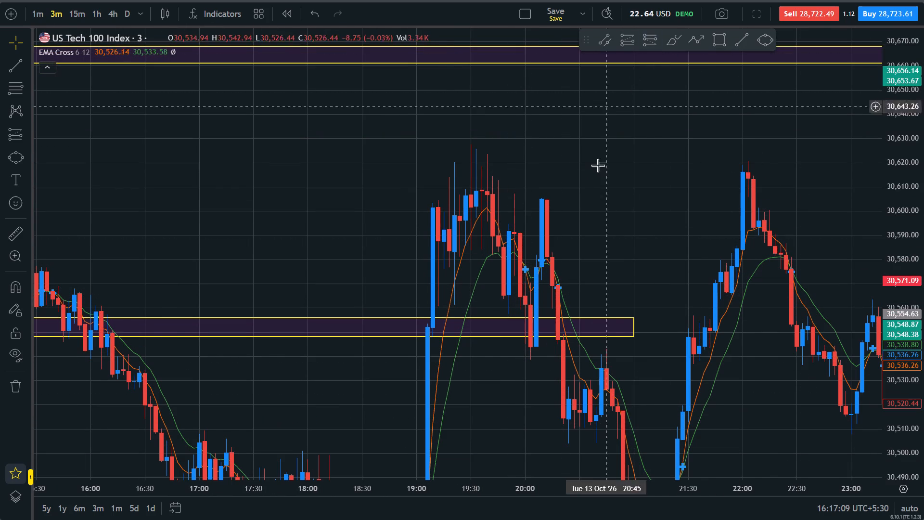
scroll(603, 192, down, 2)
drag(917, 133, 919, 245)
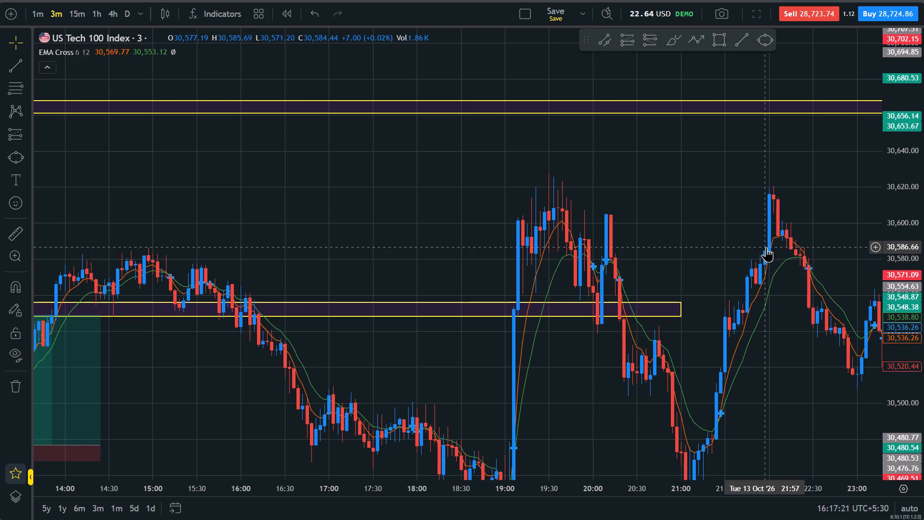
Place a short position at 20:00 with entry about 30,564, stop about 30,591 and target about 30,458 near the lower zone.
scroll(768, 247, up, 2)
click(649, 42)
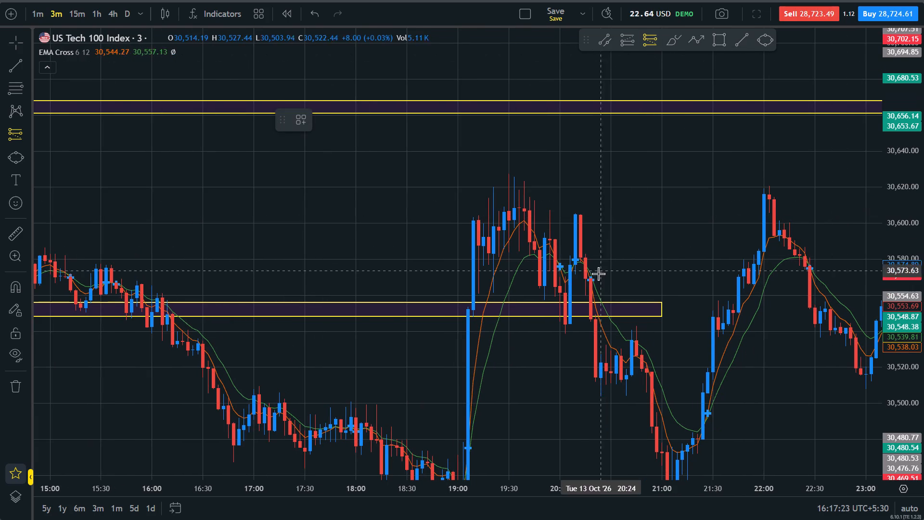
click(559, 287)
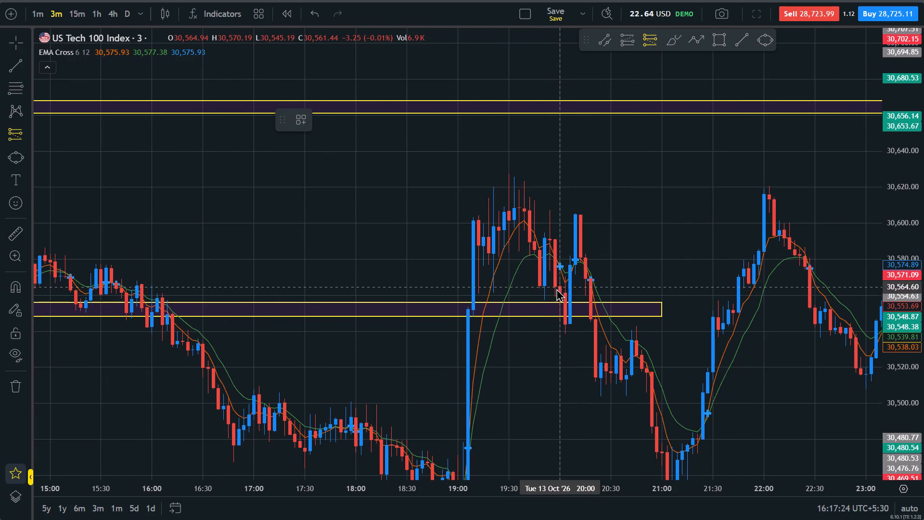
drag(558, 205, 562, 239)
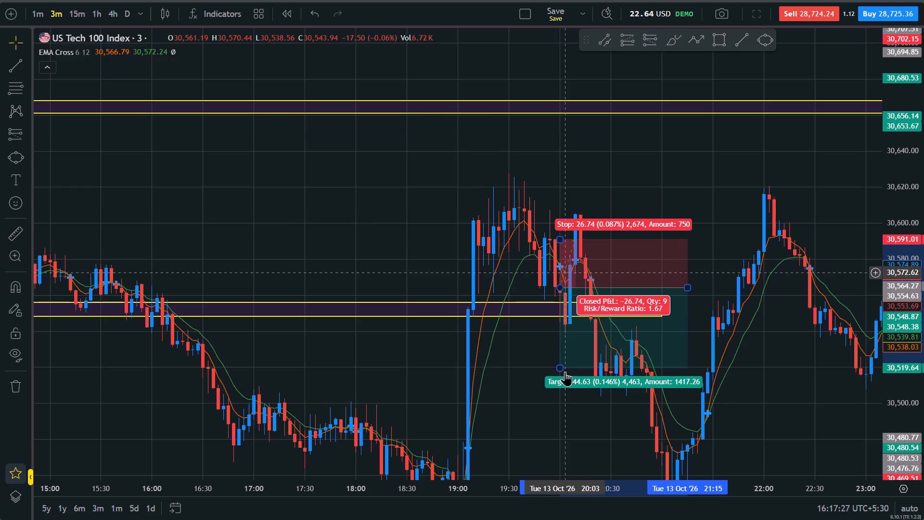
drag(559, 370, 584, 480)
Set the 20:00 short position's stop to about 30,584.
drag(507, 415, 494, 292)
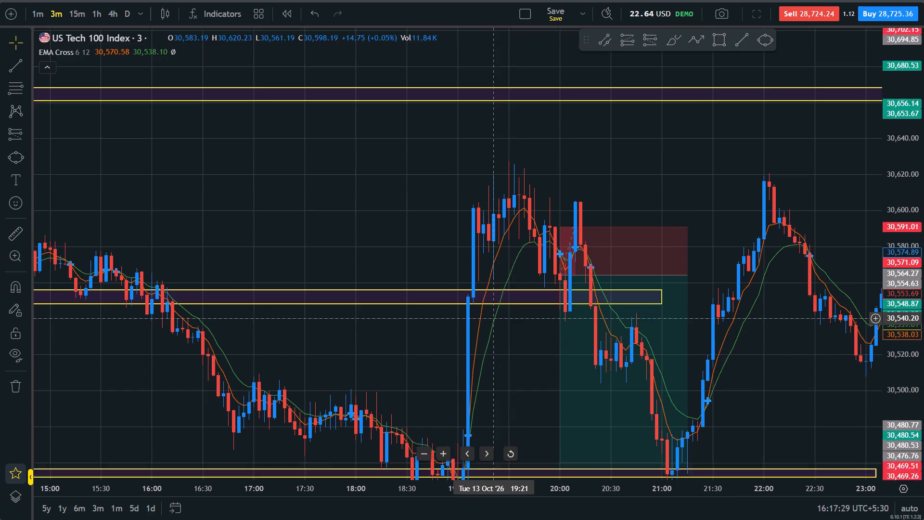
drag(494, 292, 494, 261)
drag(521, 324, 470, 377)
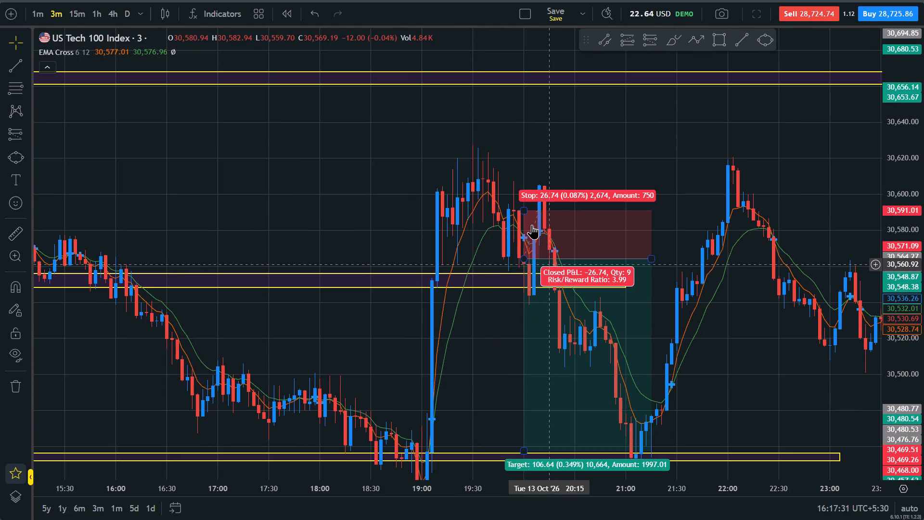
drag(527, 211, 526, 222)
drag(488, 348, 453, 348)
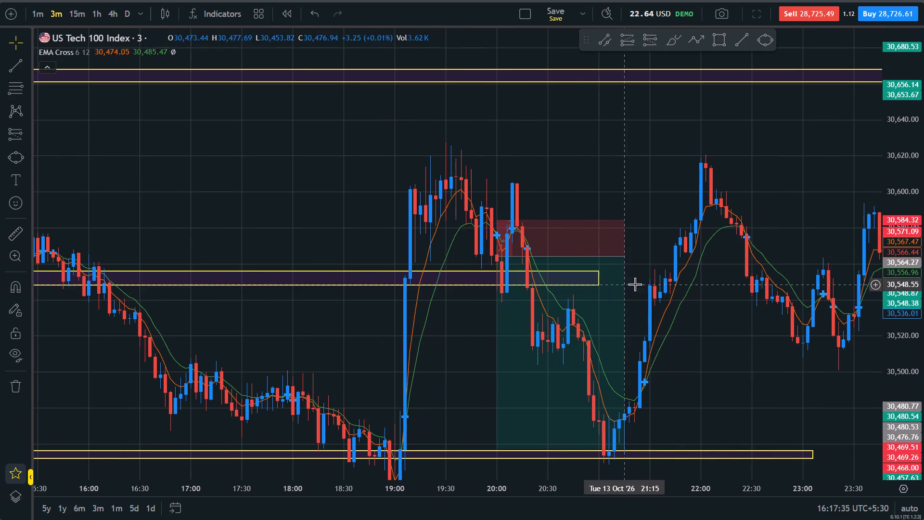
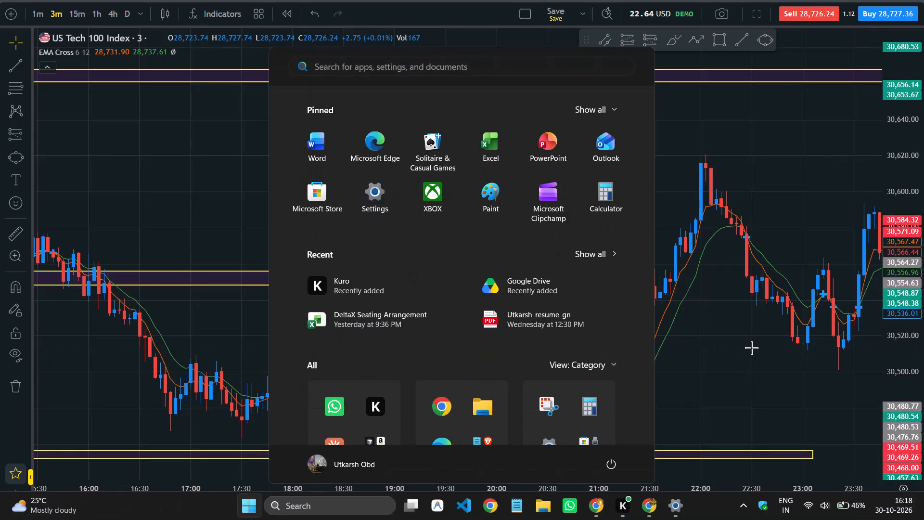
Collapse the 20:00 short position's target to its entry at about 30,564 and shorten its end to about 20:15.
drag(690, 351, 672, 329)
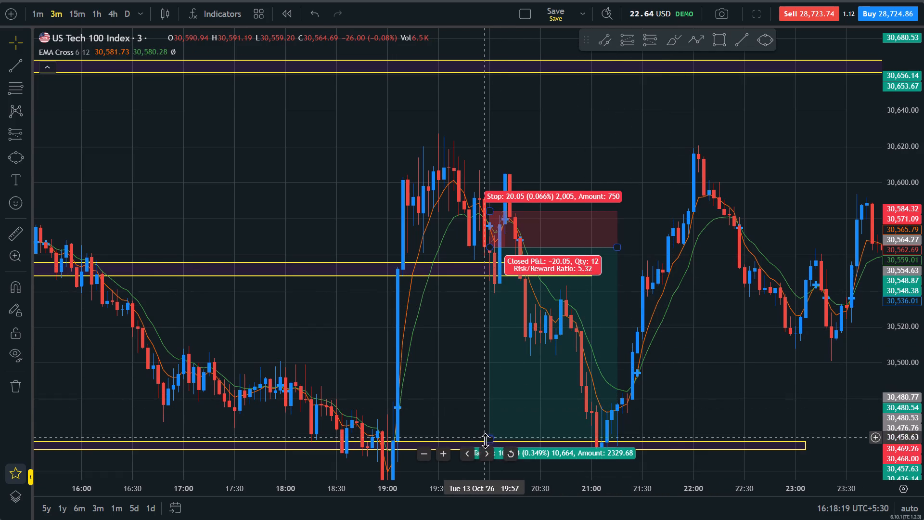
drag(460, 413, 454, 375)
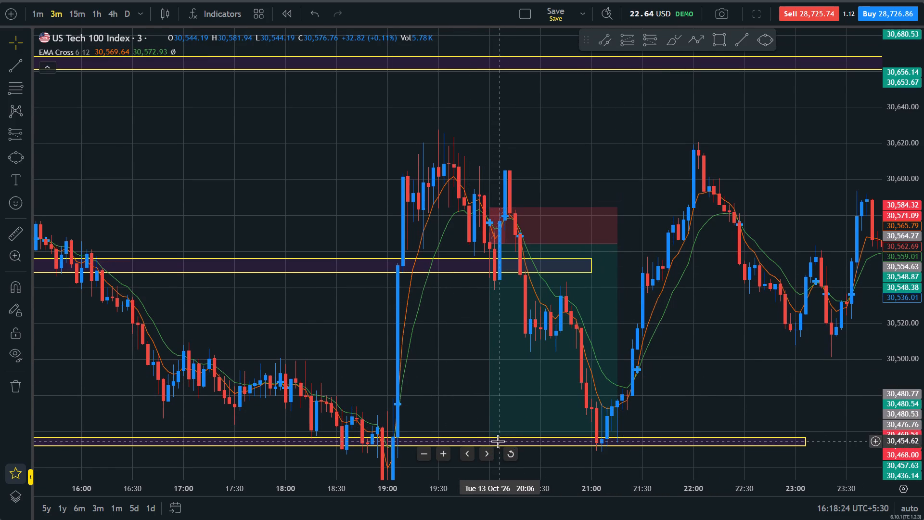
drag(489, 439, 476, 223)
click(501, 339)
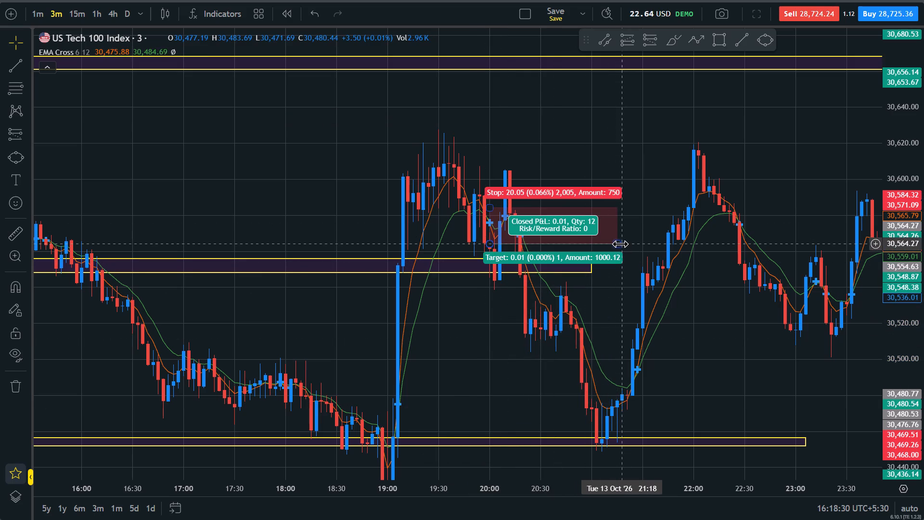
drag(617, 244, 515, 247)
click(503, 328)
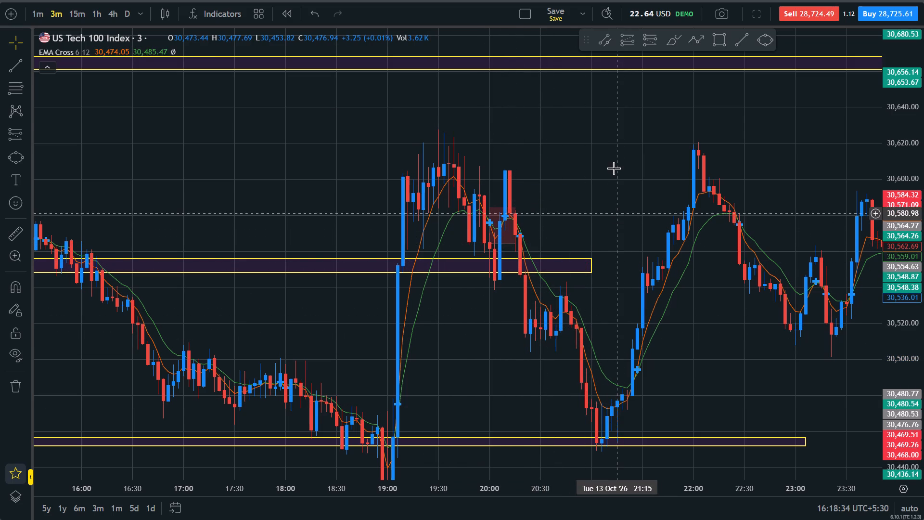
Place a short position at 20:18 with entry about 30,570, stop about 30,582 and target about 30,457 near the lower zone.
click(649, 45)
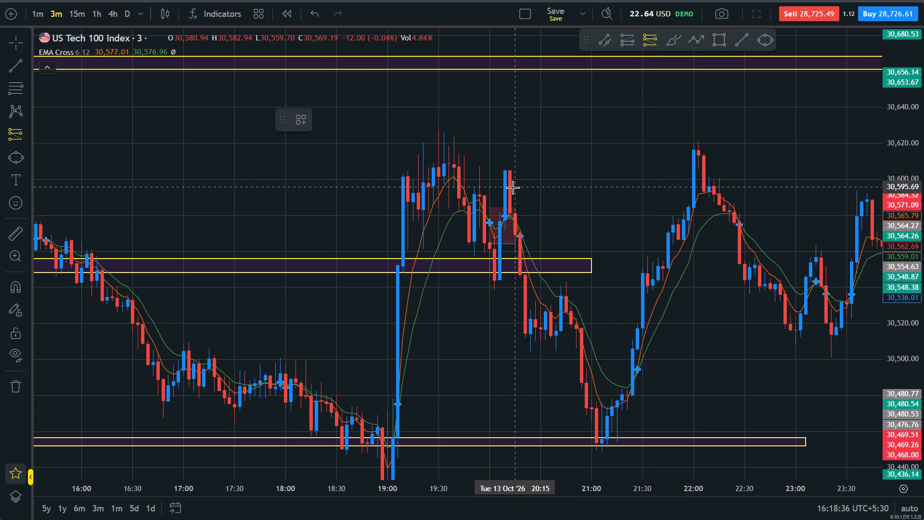
click(522, 233)
drag(521, 156, 519, 211)
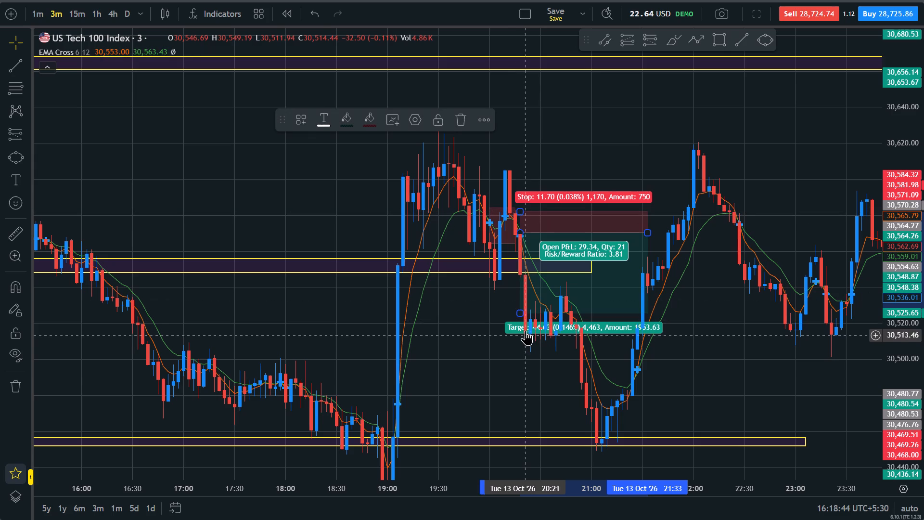
drag(520, 312, 539, 436)
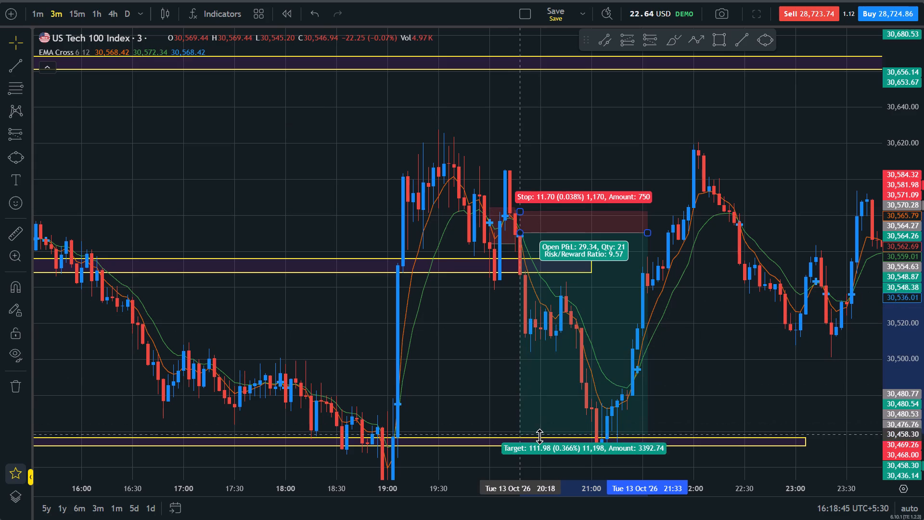
drag(539, 436, 539, 437)
click(467, 403)
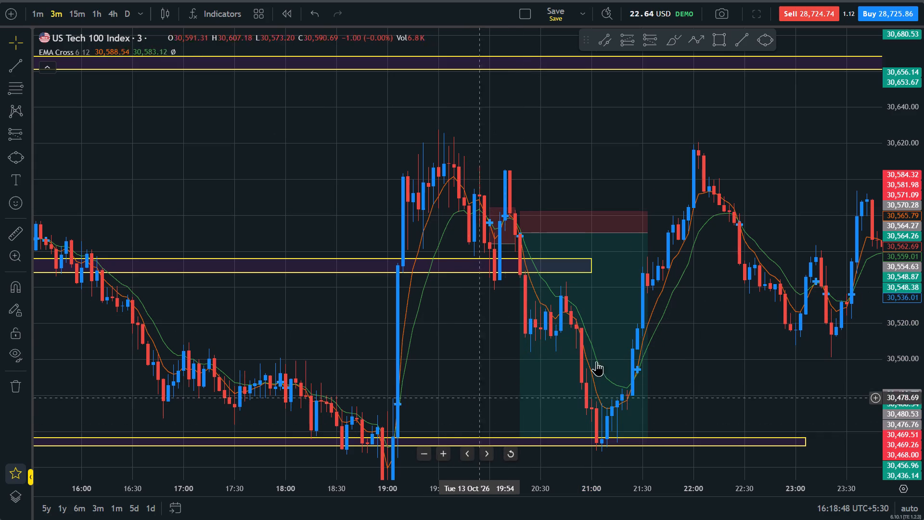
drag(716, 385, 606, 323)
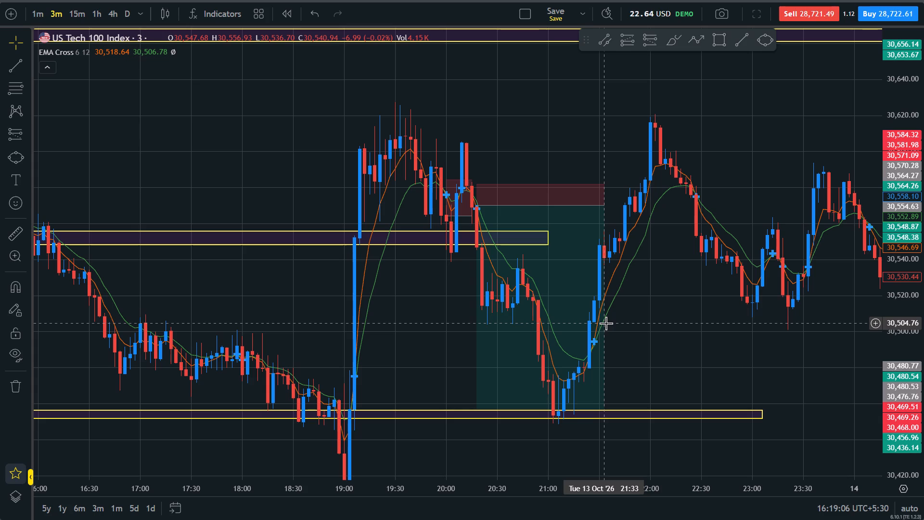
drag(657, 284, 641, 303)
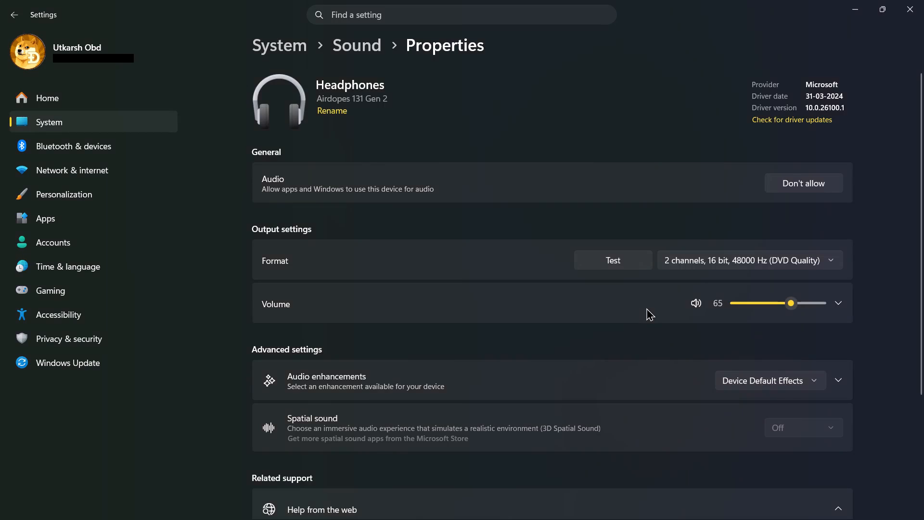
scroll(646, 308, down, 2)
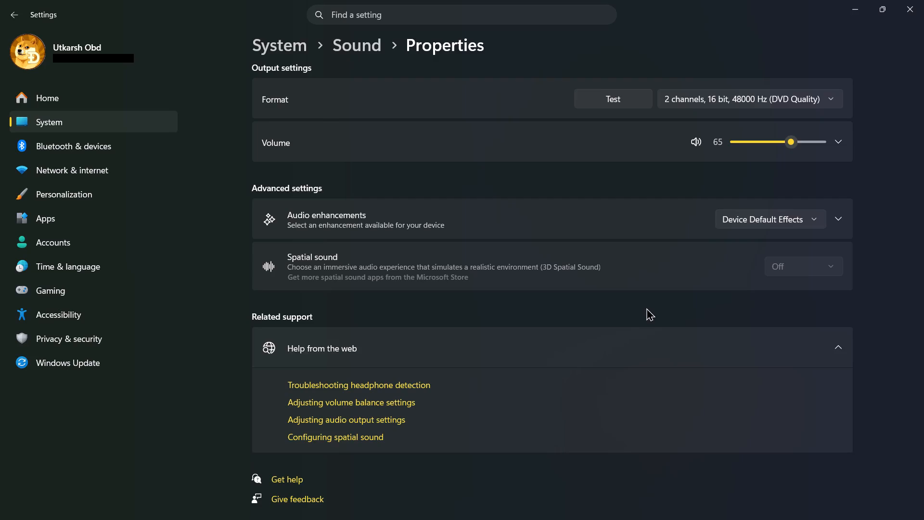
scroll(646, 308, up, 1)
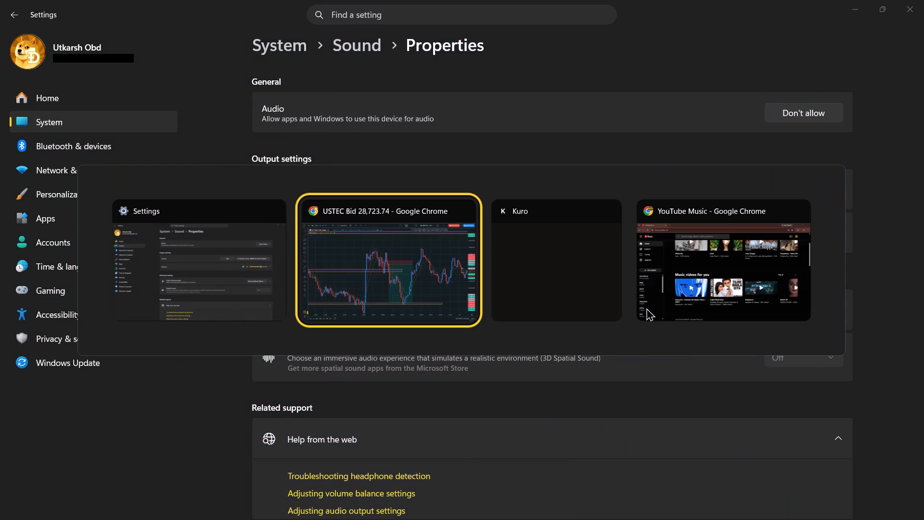
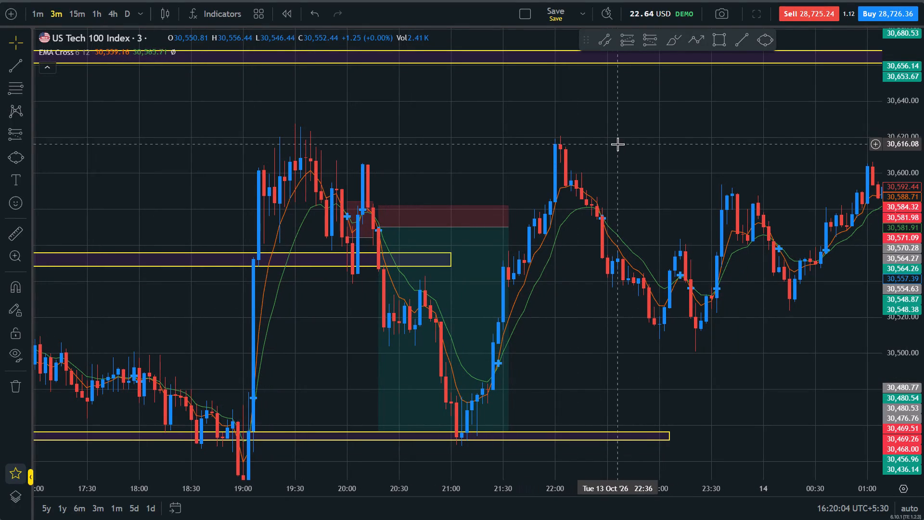
Draw a rectangle zone across the 19:30 and 22:00 highs, from 18:45 to 22:33 between about 30,613 and 30,620.
click(723, 46)
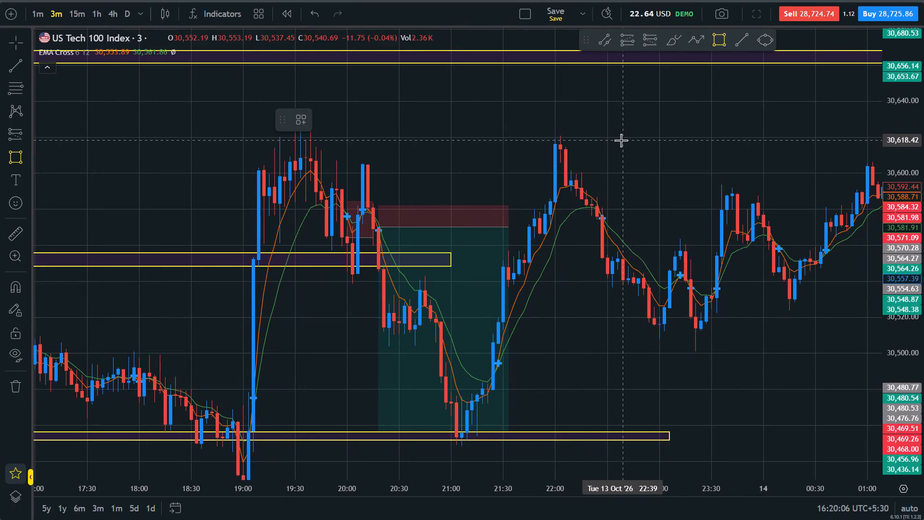
click(613, 137)
click(217, 150)
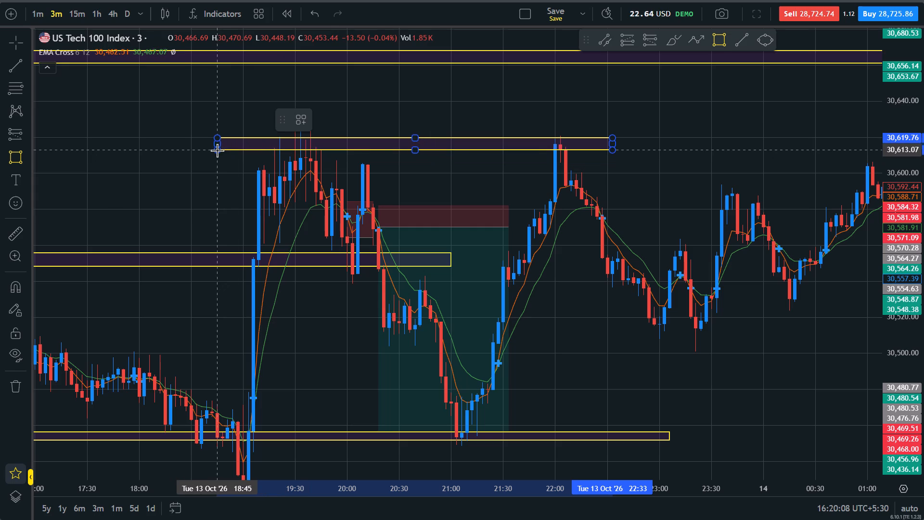
click(638, 180)
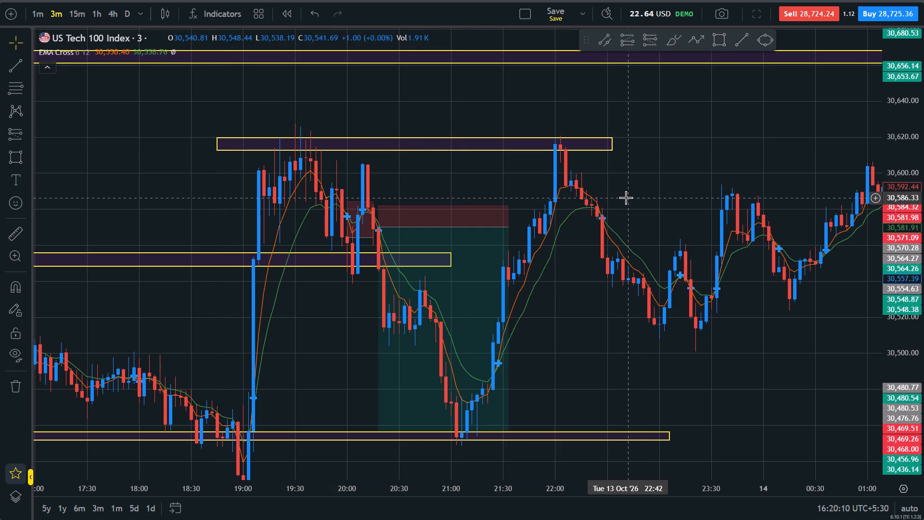
Place a short position at the 22:27 EMA cross with entry about 30,576 and stop about 30,588.
scroll(626, 197, down, 1)
scroll(626, 197, up, 1)
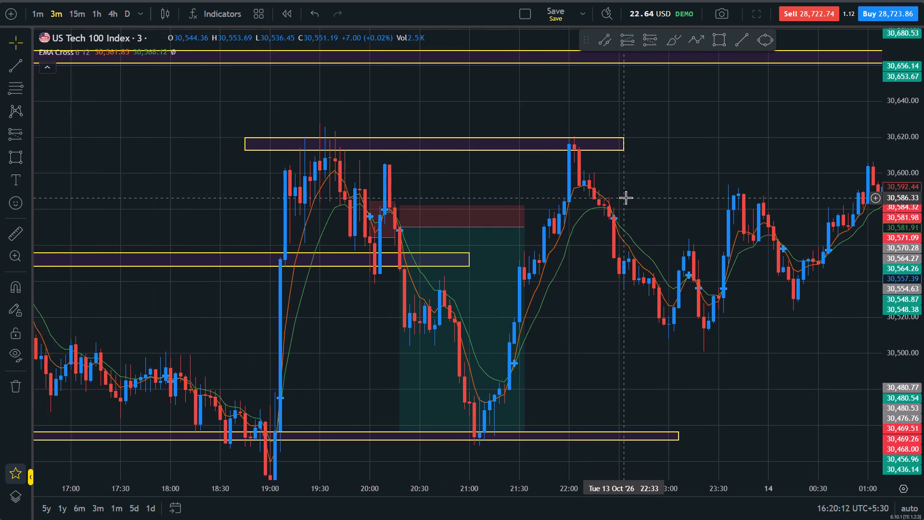
scroll(626, 197, up, 1)
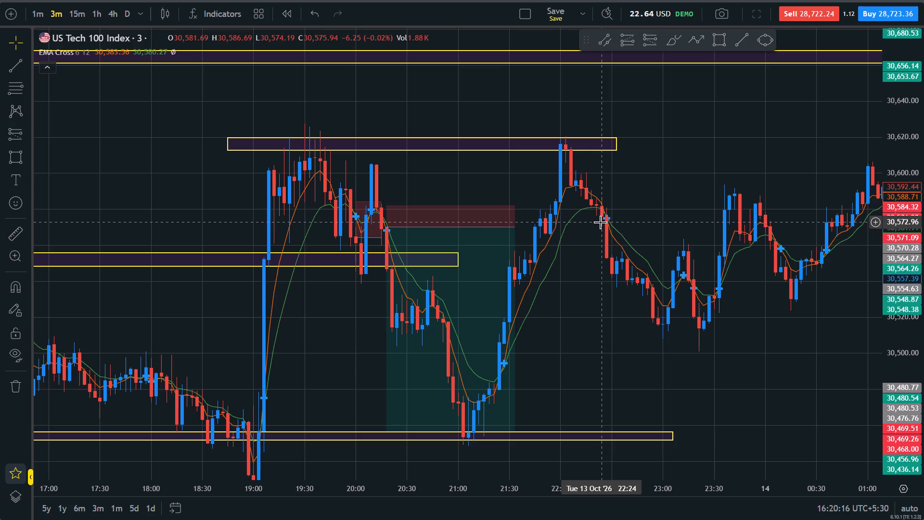
click(600, 221)
click(648, 45)
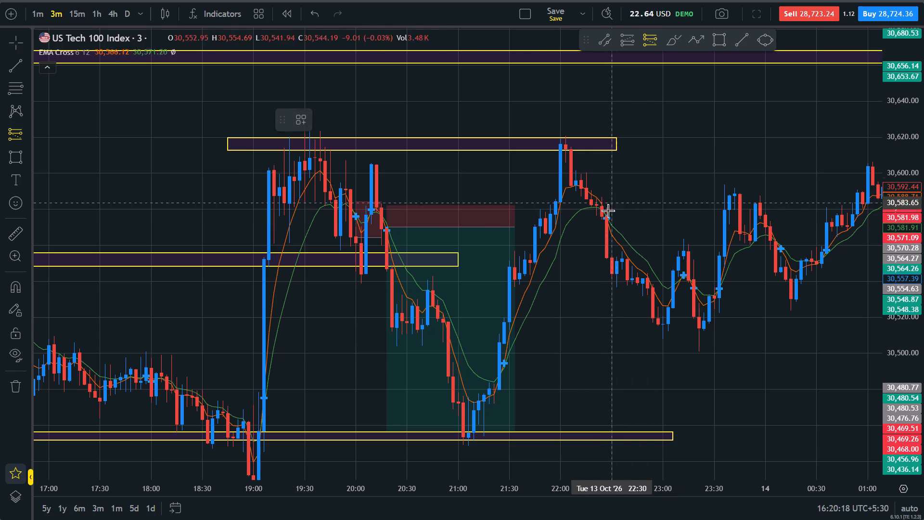
click(606, 216)
drag(607, 131, 616, 195)
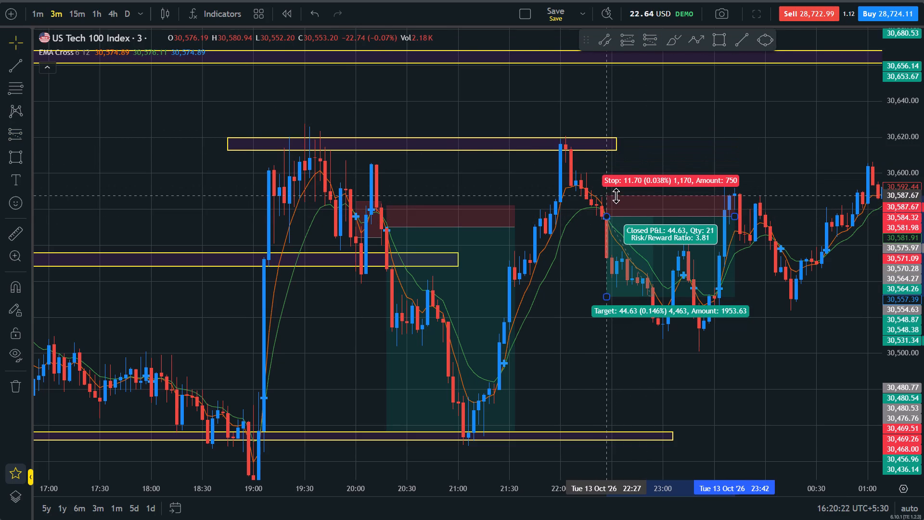
drag(616, 195, 616, 195)
Extend the 22:27 short position's target to about 30,508 and shorten its end to 23:00.
drag(561, 297, 541, 219)
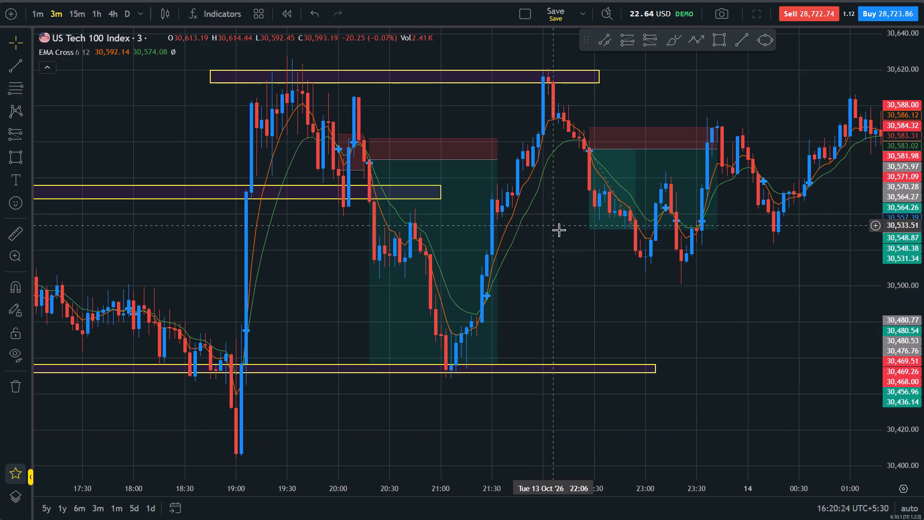
drag(588, 228, 620, 266)
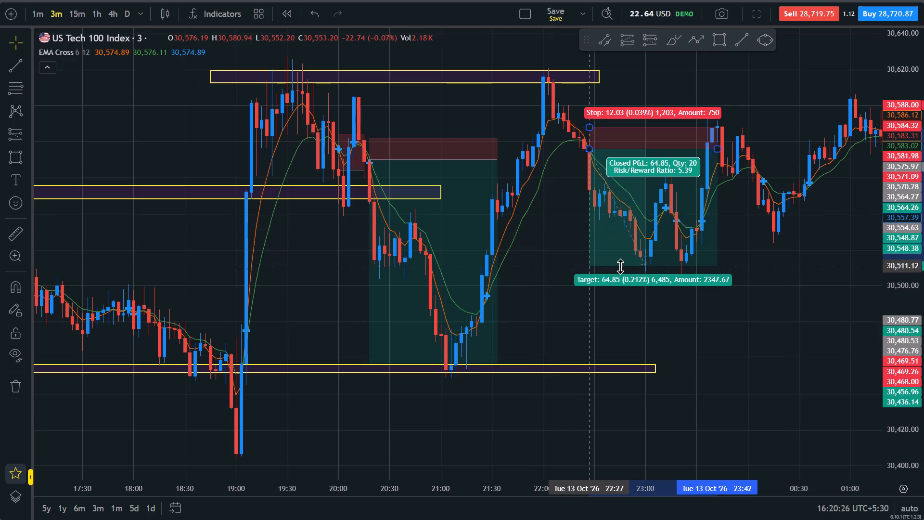
drag(620, 266, 620, 272)
drag(717, 150, 645, 161)
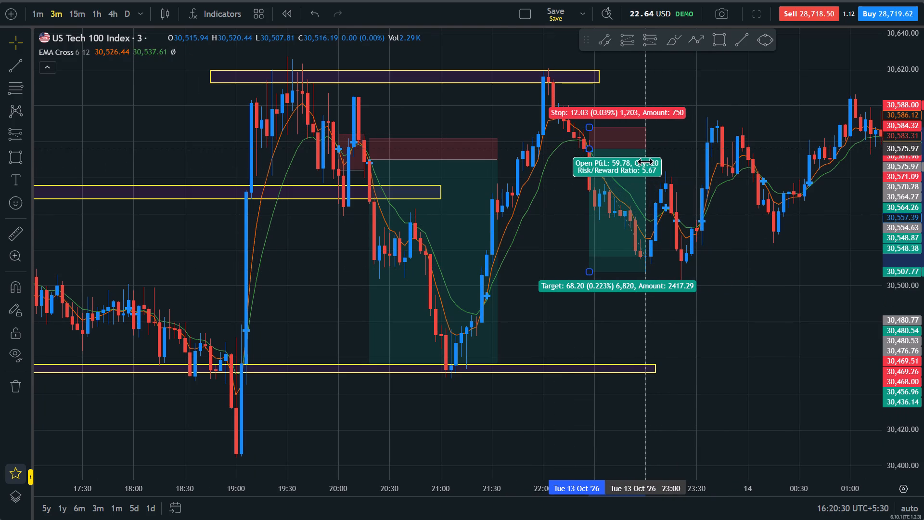
drag(645, 161, 645, 161)
click(726, 327)
scroll(726, 327, up, 1)
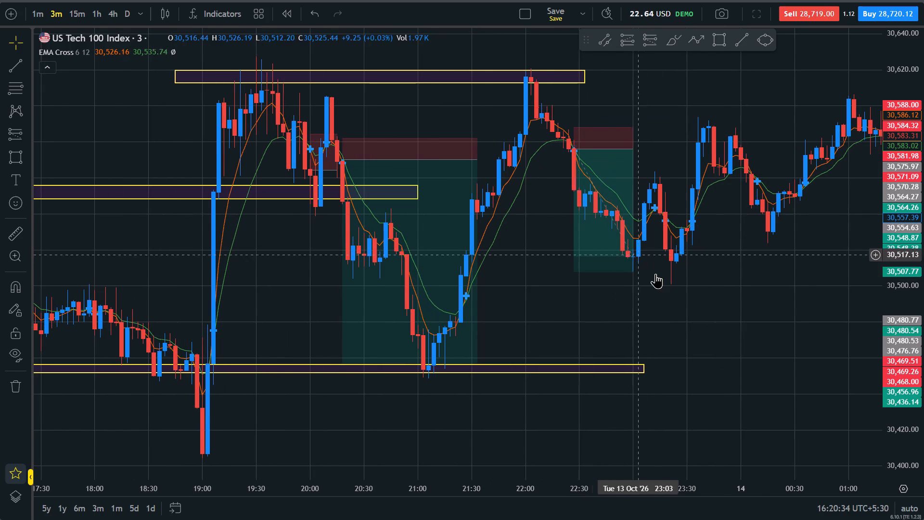
click(689, 299)
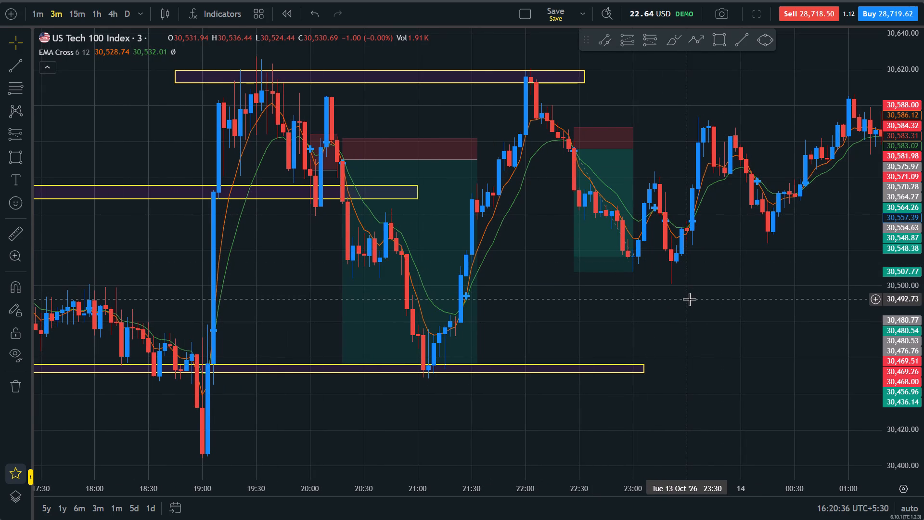
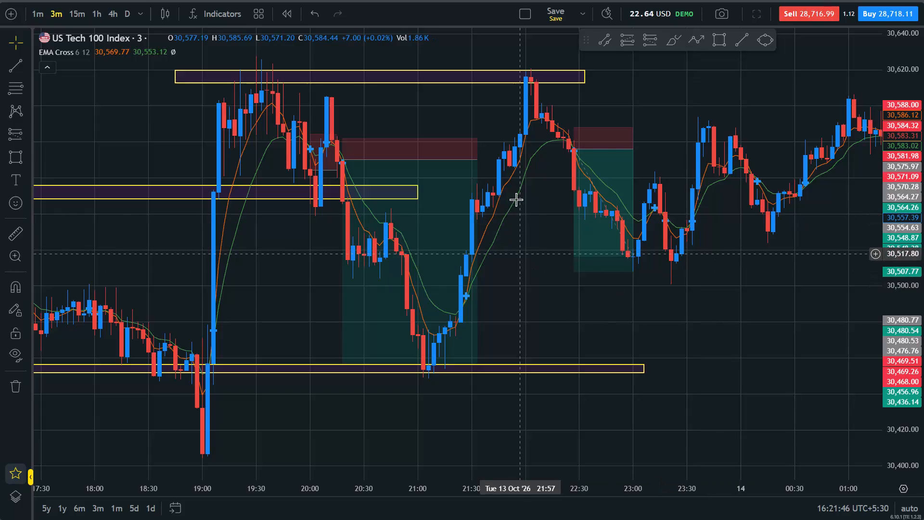
Extend the end of the resistance zone between about 30,613 and 30,620 to 04:45 on 14 October.
drag(541, 181, 547, 273)
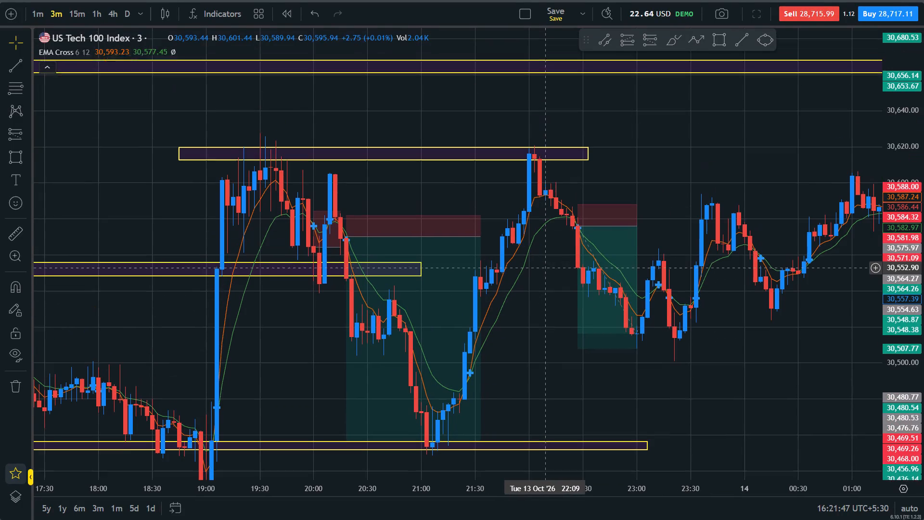
drag(547, 273, 547, 275)
drag(757, 389, 526, 409)
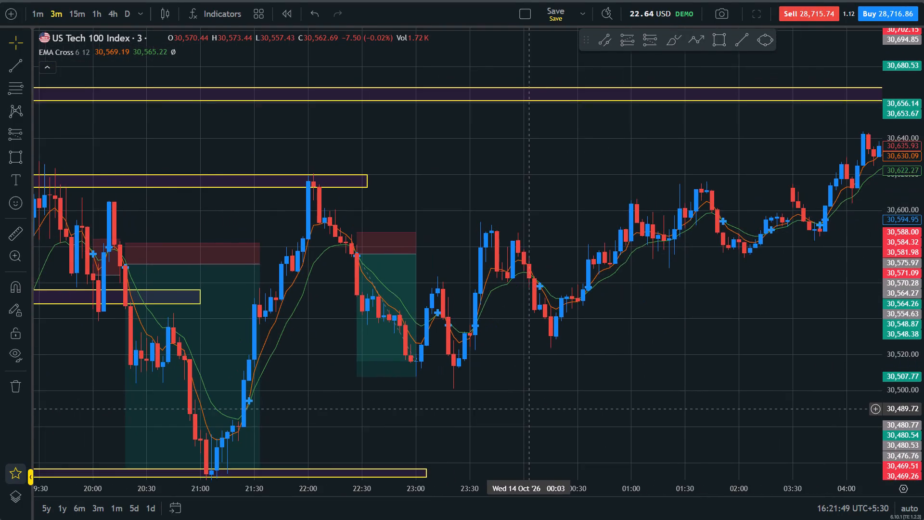
drag(526, 409, 459, 413)
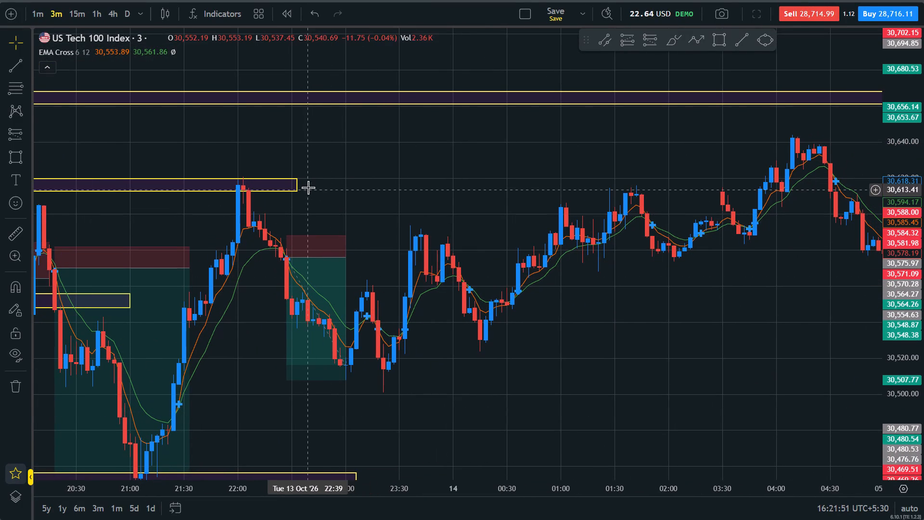
drag(299, 184, 859, 165)
click(792, 307)
Place a short position at the 04:33 EMA cross with entry about 30,612, stop about 30,623 and target about 30,559.
scroll(792, 307, down, 5)
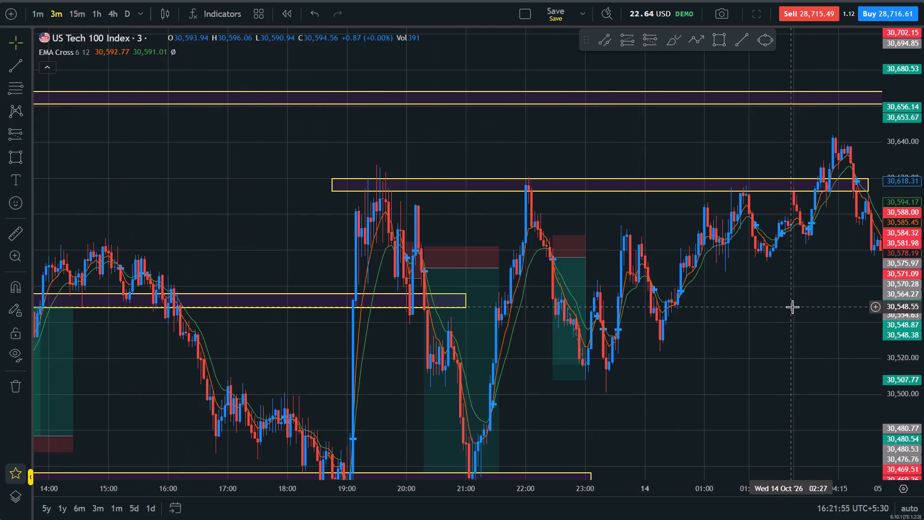
scroll(792, 307, up, 3)
drag(923, 357, 907, 179)
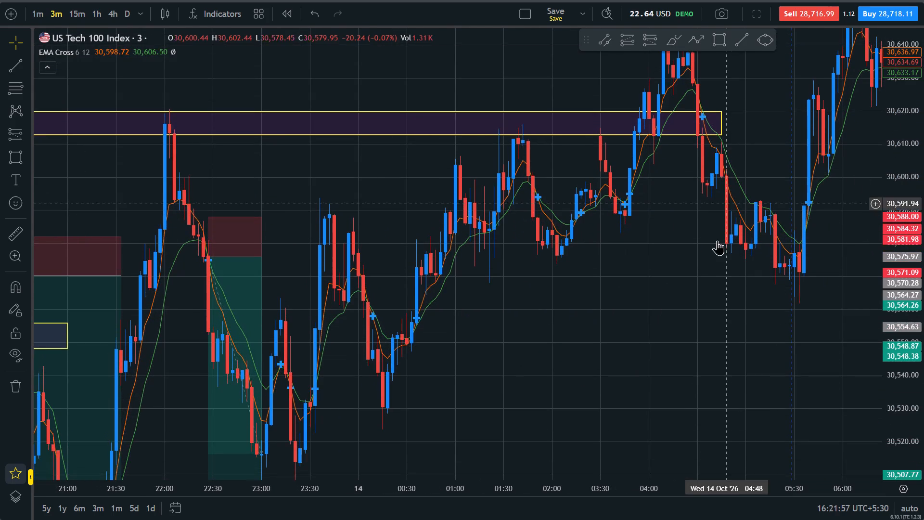
drag(717, 240, 519, 448)
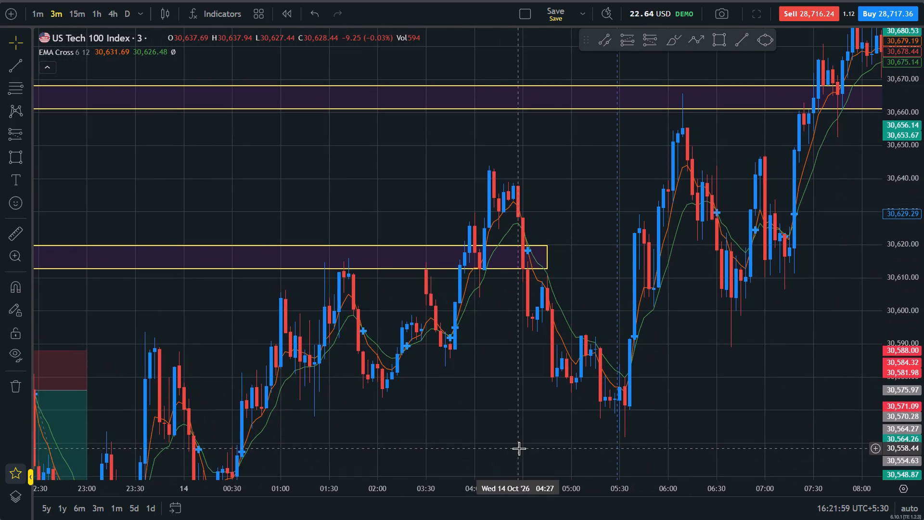
scroll(519, 448, down, 4)
drag(918, 183, 923, 330)
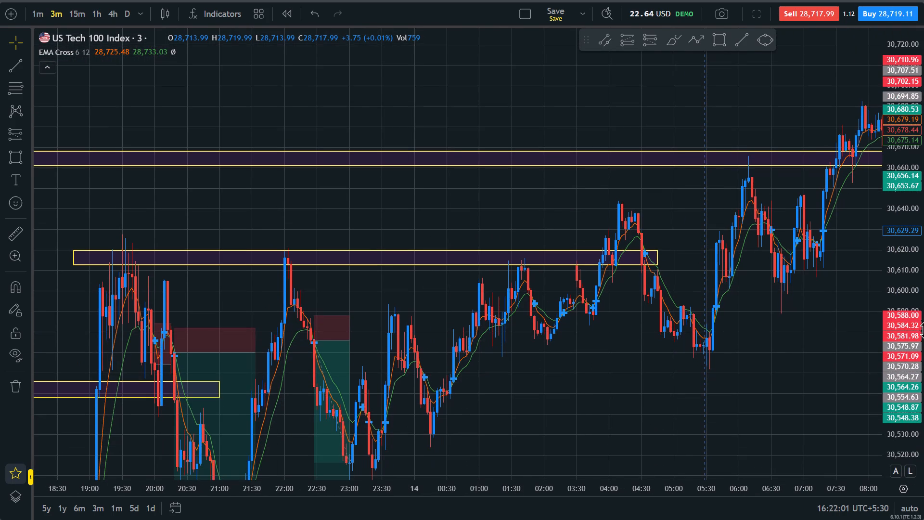
scroll(672, 364, up, 3)
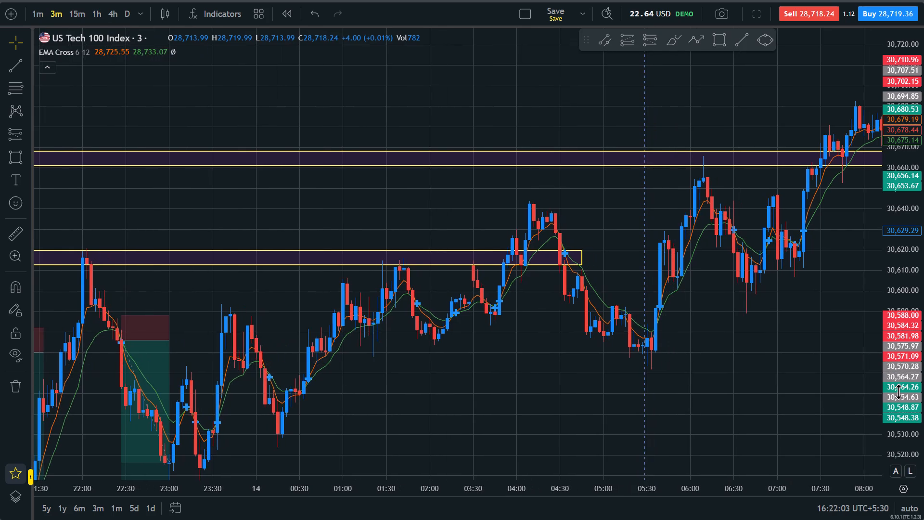
drag(899, 390, 893, 202)
scroll(647, 306, up, 4)
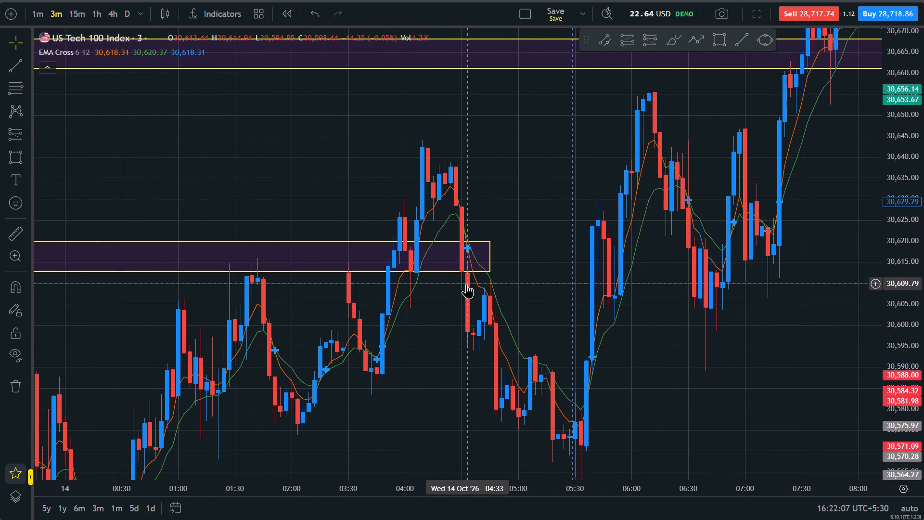
click(654, 41)
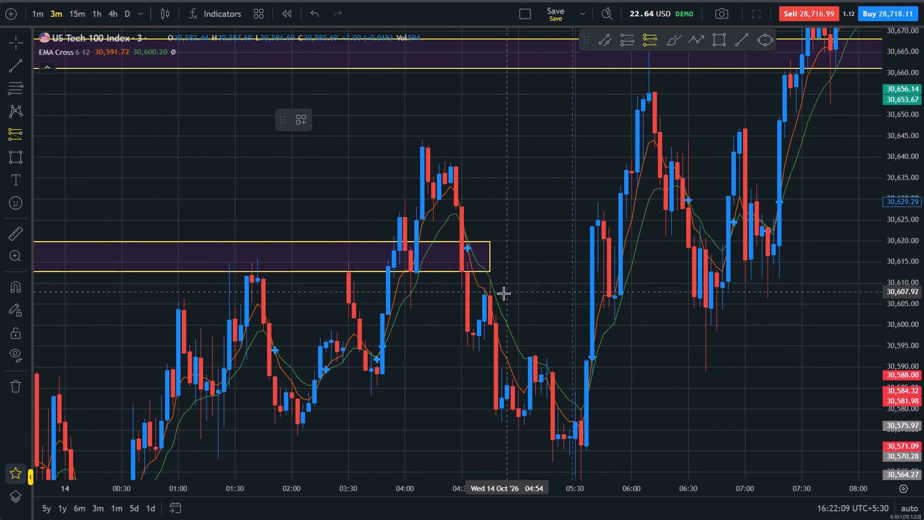
click(467, 274)
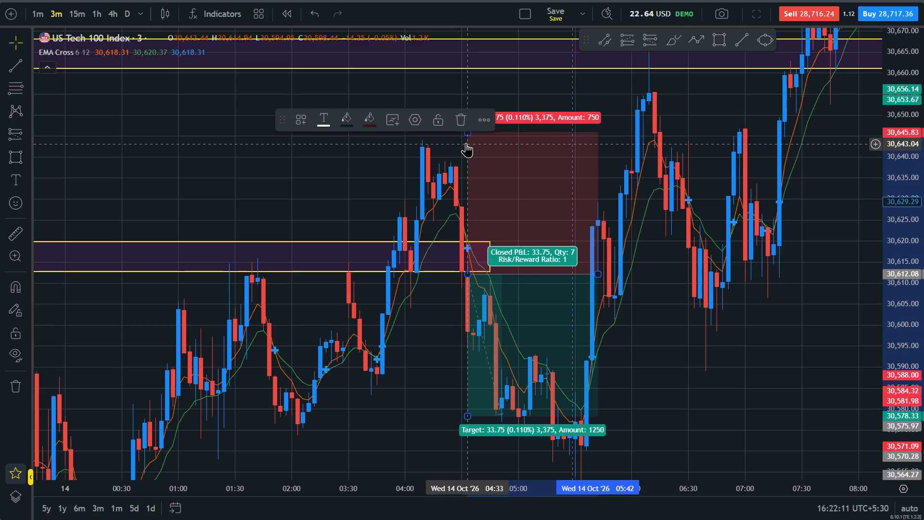
drag(468, 135, 476, 235)
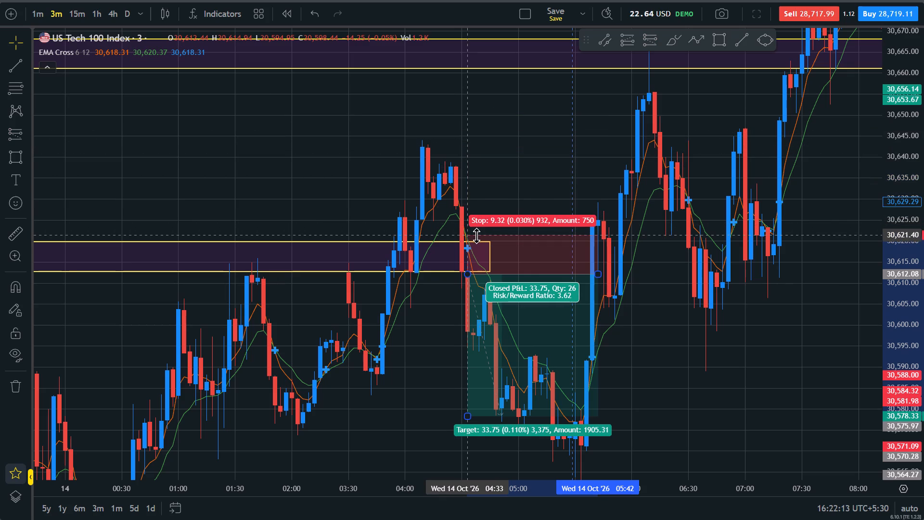
drag(476, 235, 475, 226)
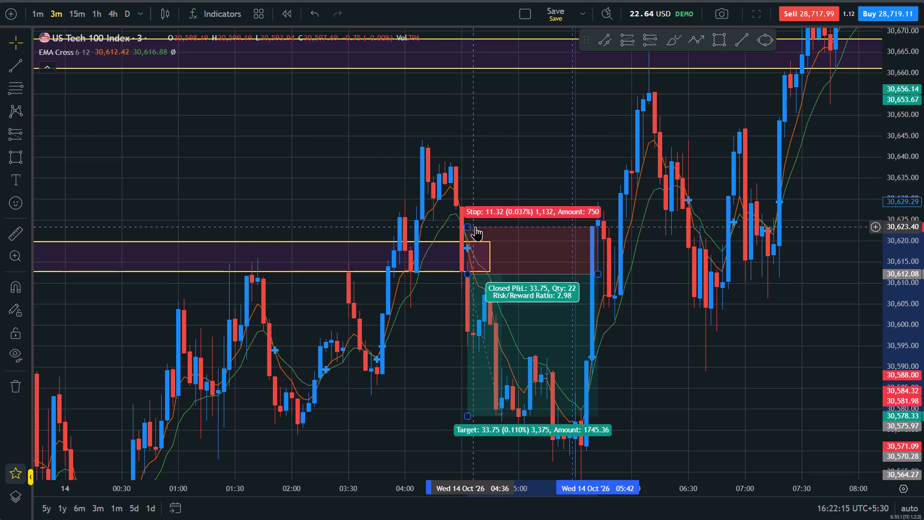
drag(423, 387, 416, 248)
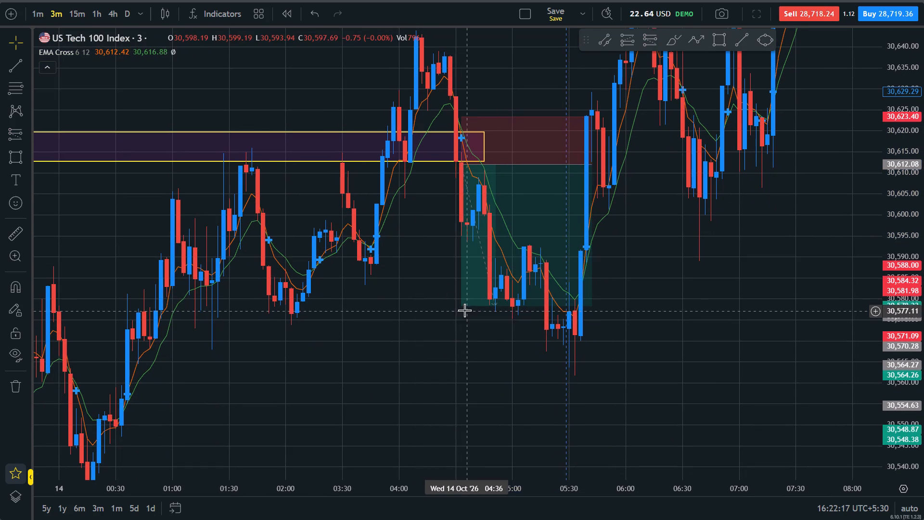
drag(461, 306, 501, 387)
Examine the price action around the 04:33 short position and the resistance zones above and below it.
drag(370, 416, 383, 230)
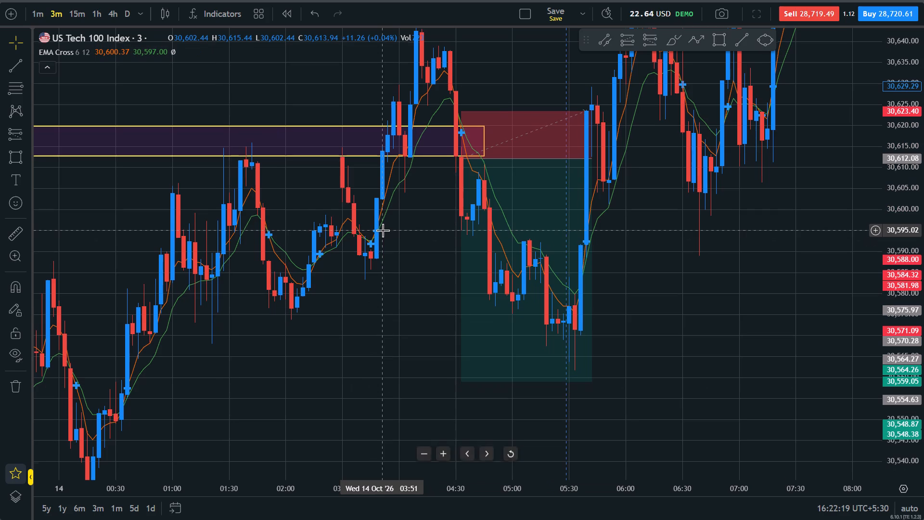
scroll(393, 369, down, 5)
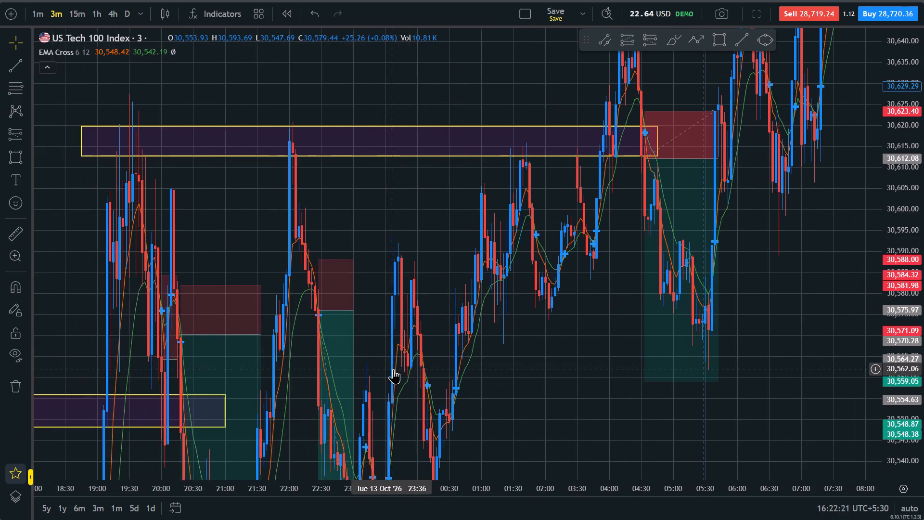
drag(923, 253, 923, 413)
drag(745, 432, 742, 429)
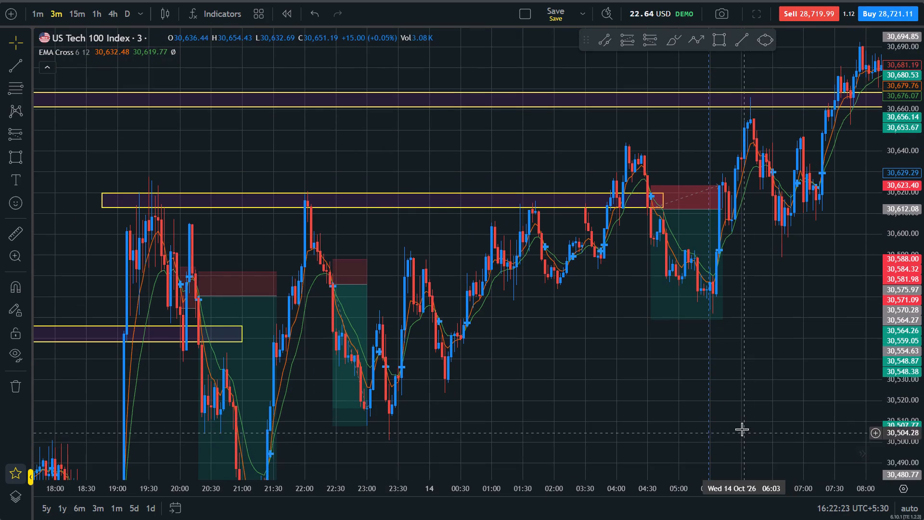
drag(742, 429, 701, 309)
scroll(701, 309, down, 2)
scroll(701, 309, up, 4)
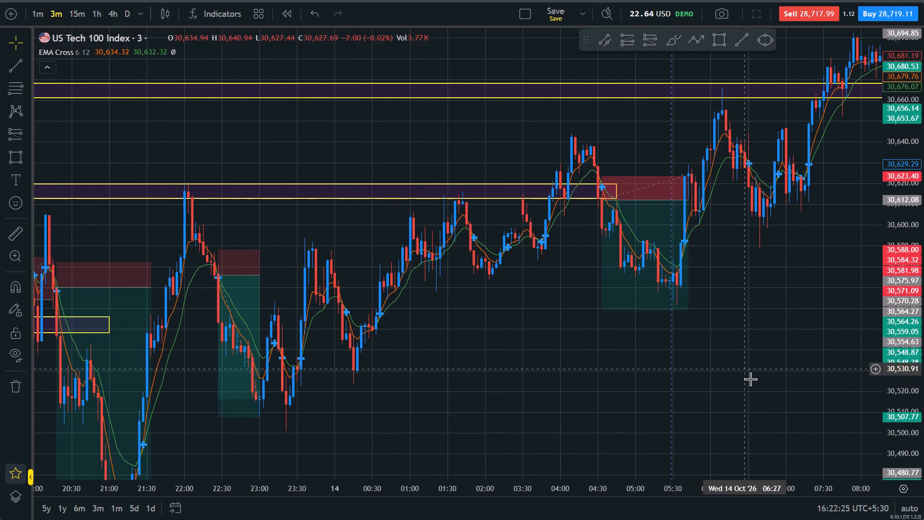
drag(753, 389, 628, 312)
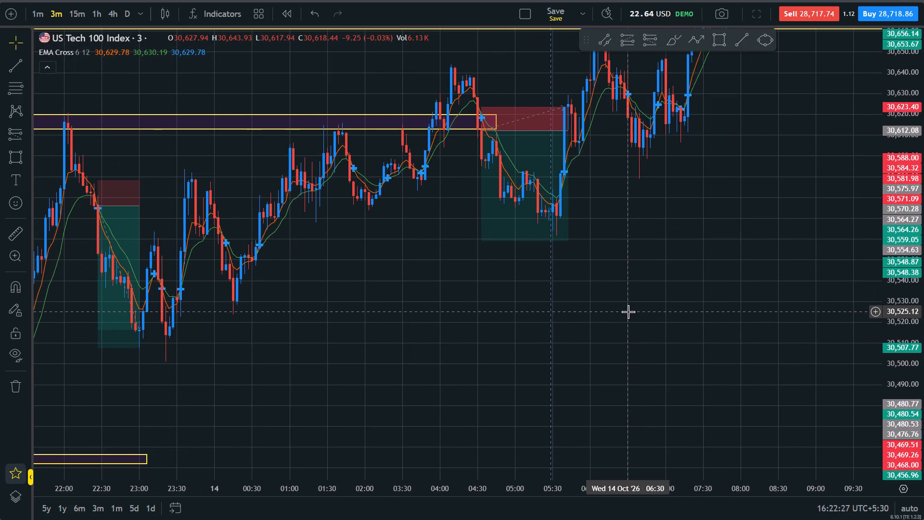
scroll(628, 312, down, 4)
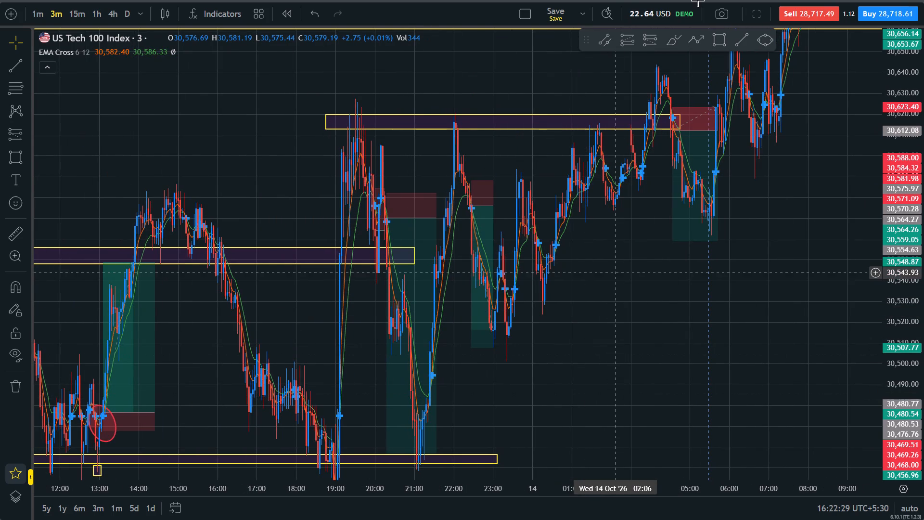
scroll(573, 370, up, 7)
Draw an ellipse around the 13 October 19:00 low that breaks the lower support zone, from about 30,460 to 30,406.
drag(293, 365, 762, 252)
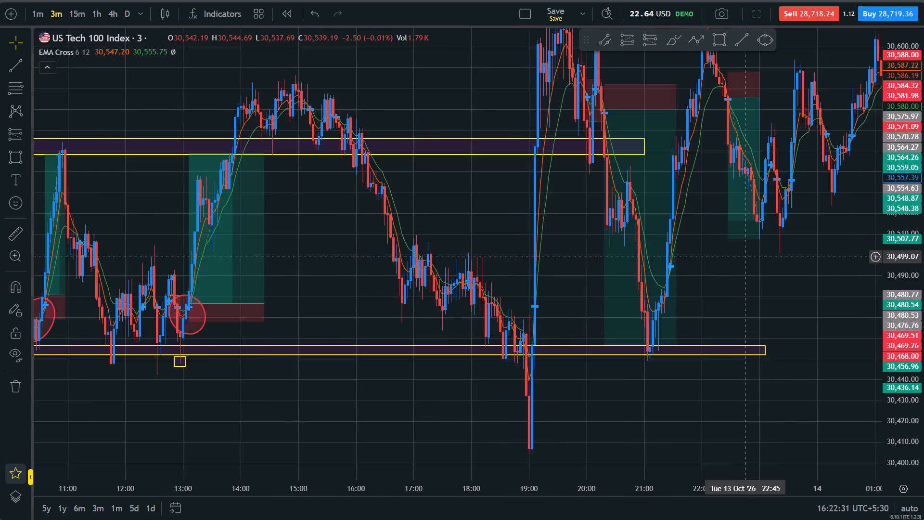
drag(762, 252, 741, 279)
scroll(700, 314, up, 6)
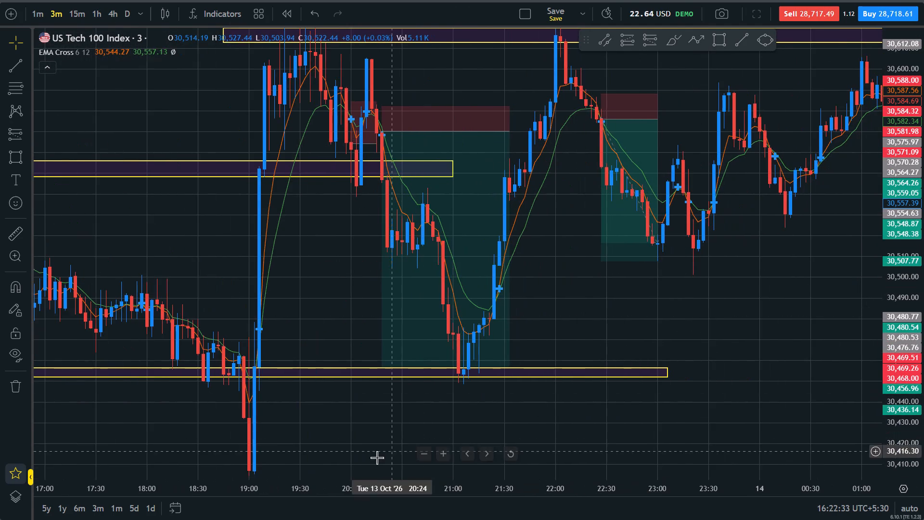
drag(379, 456, 538, 353)
drag(923, 254, 918, 304)
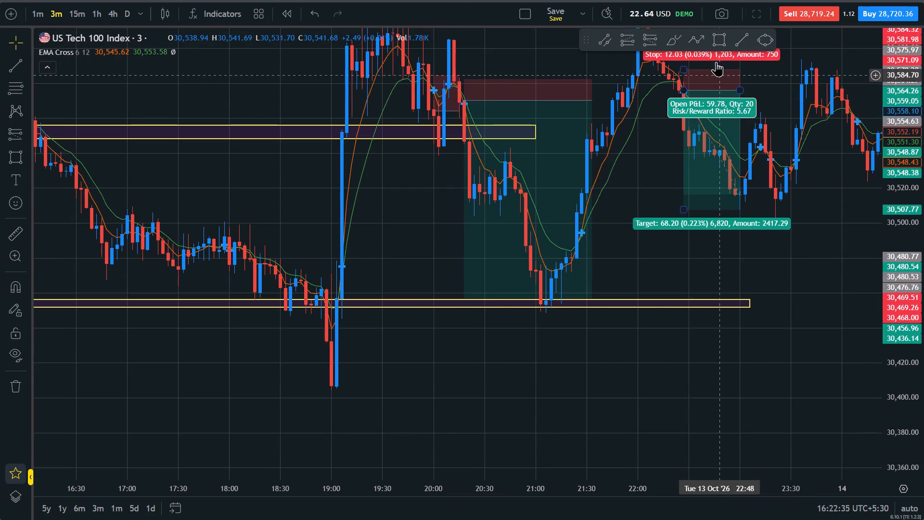
click(766, 39)
click(320, 292)
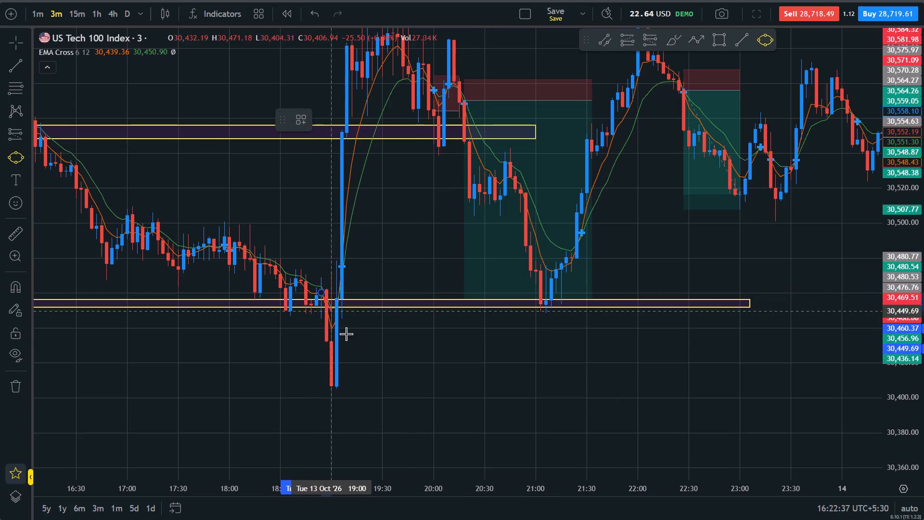
click(351, 388)
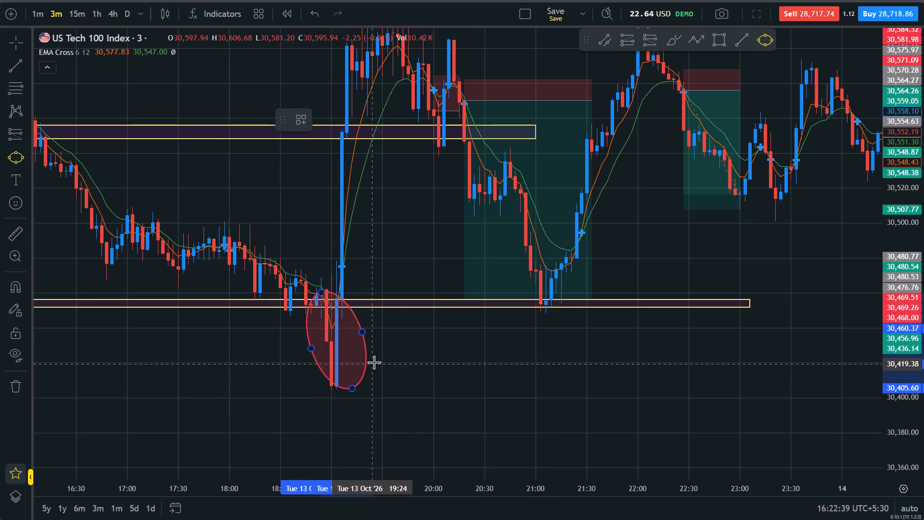
click(375, 359)
click(581, 386)
Draw an ellipse around the lows just after 21:00 at the lower support zone, from about 30,476 to 30,452.
drag(620, 381, 610, 435)
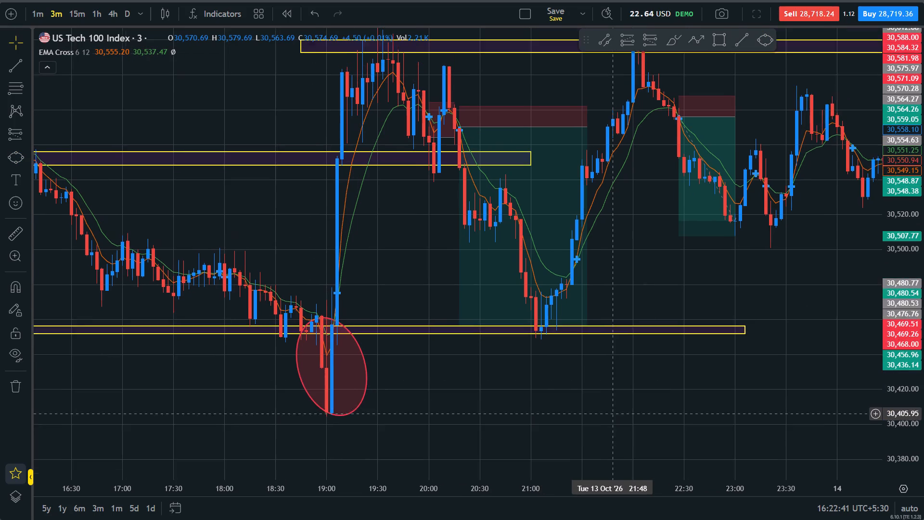
drag(610, 435, 609, 443)
click(767, 39)
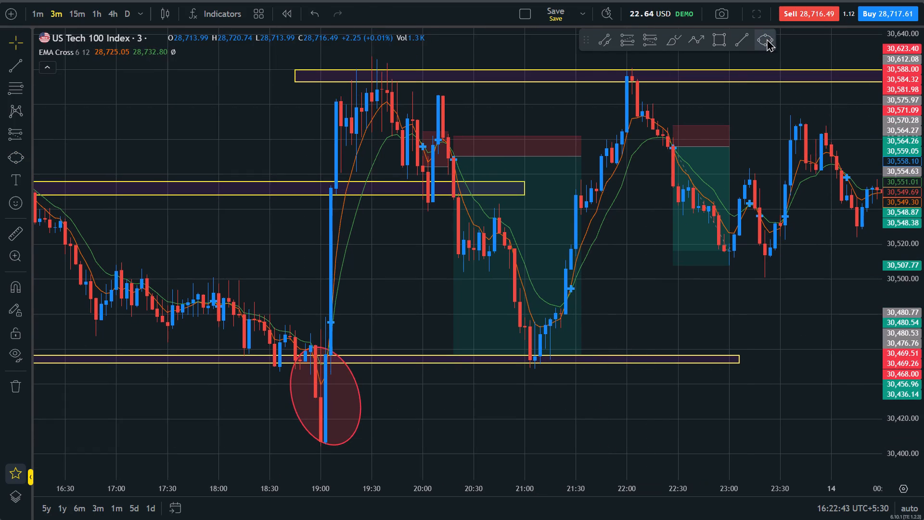
click(524, 320)
click(556, 363)
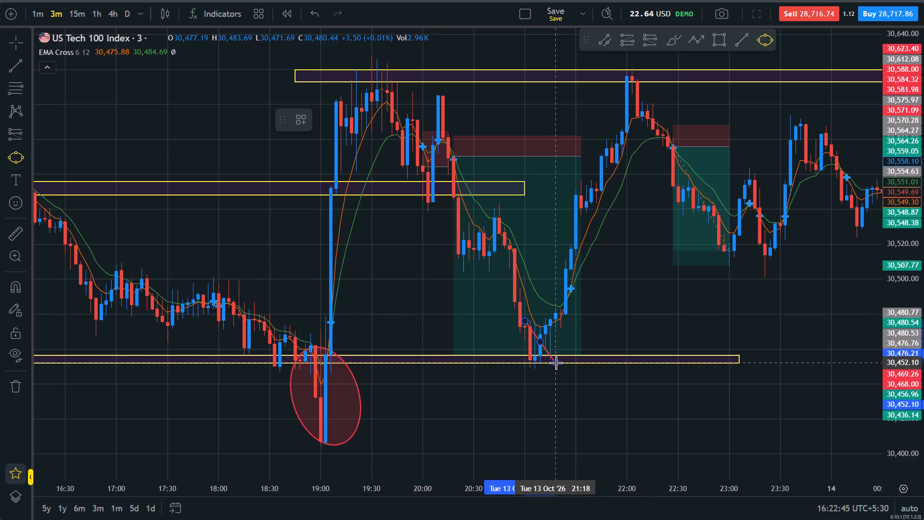
click(575, 324)
click(655, 303)
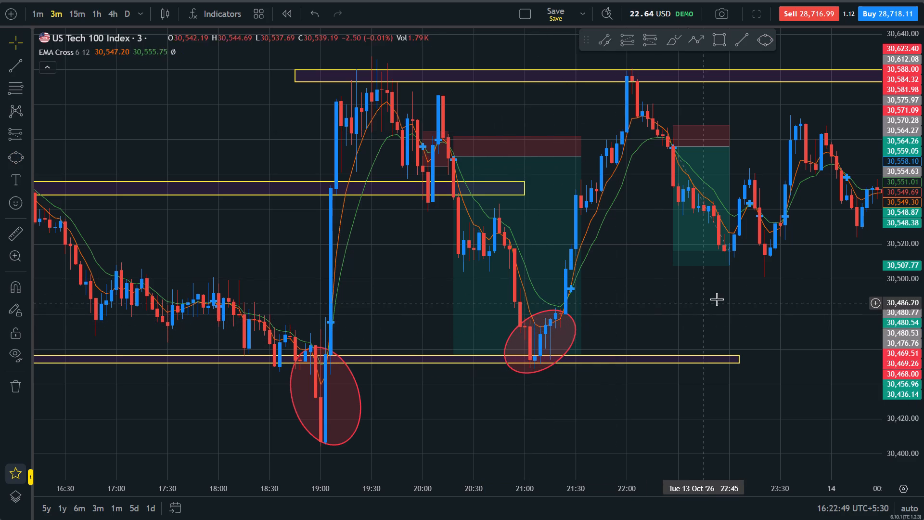
Examine the price action from the 13 October 21:00 lows through 14 October 16:00 against the marked zones.
drag(717, 298, 379, 366)
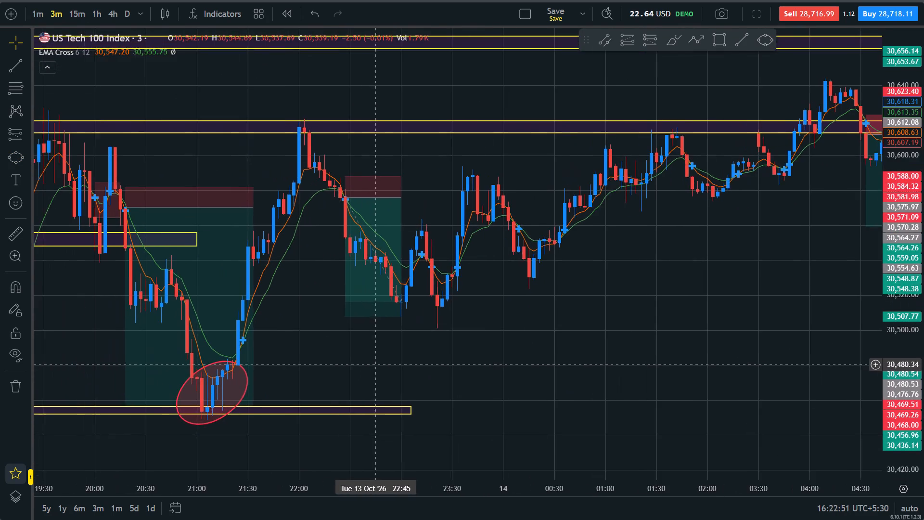
drag(379, 366, 325, 390)
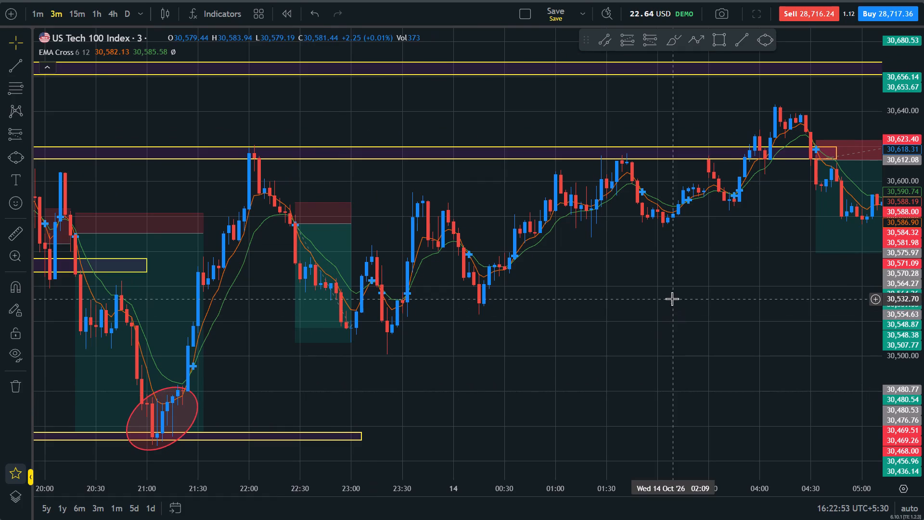
drag(669, 301, 257, 429)
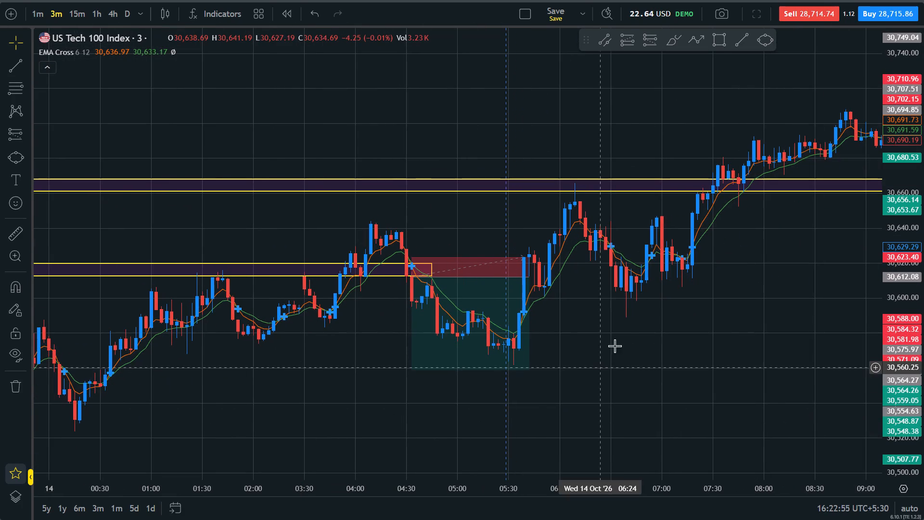
drag(707, 304, 402, 426)
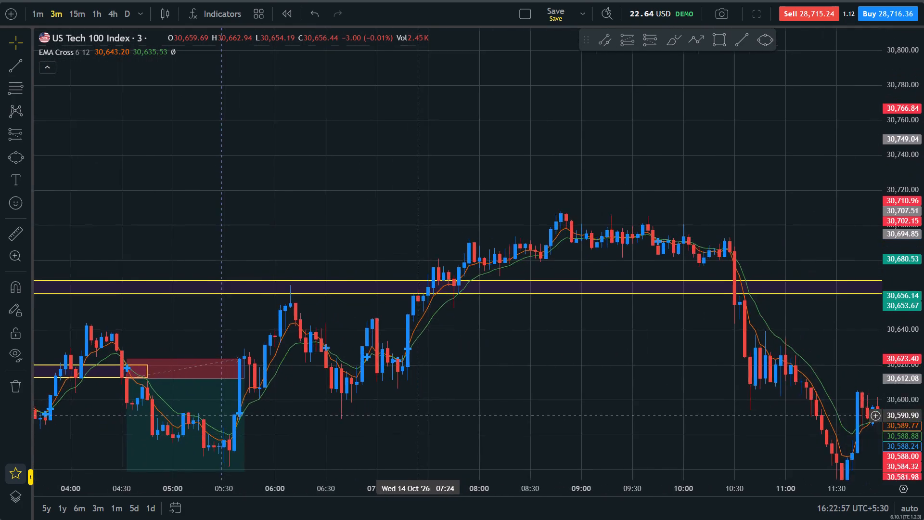
drag(402, 426, 380, 447)
drag(923, 315, 909, 137)
drag(772, 301, 612, 13)
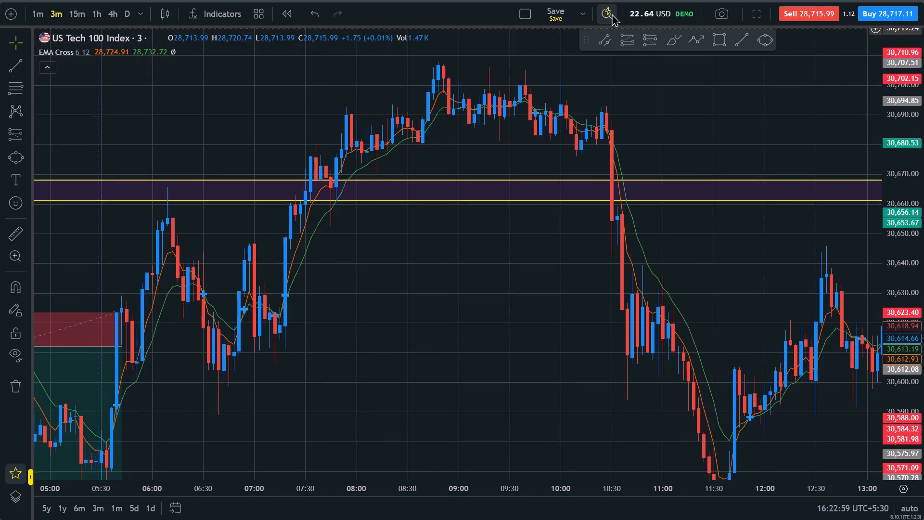
drag(764, 343, 463, 201)
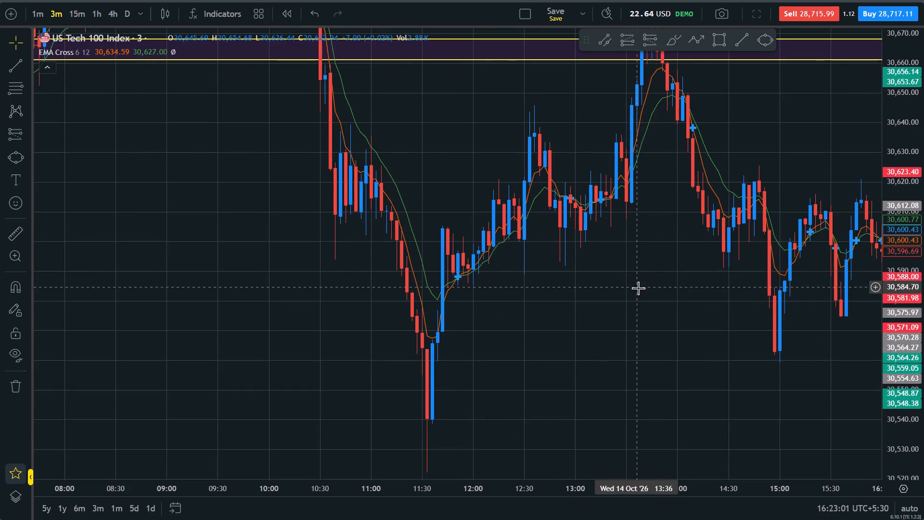
Place a short position at the 14 October 14:09 EMA cross with entry about 30,635, stop about 30,650 and target about 30,564.
drag(651, 259, 562, 440)
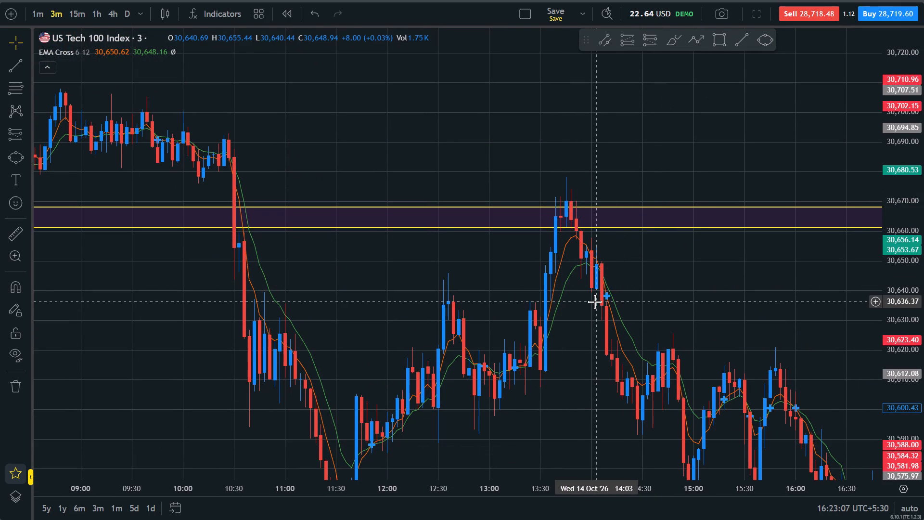
scroll(620, 225, down, 7)
scroll(706, 216, up, 6)
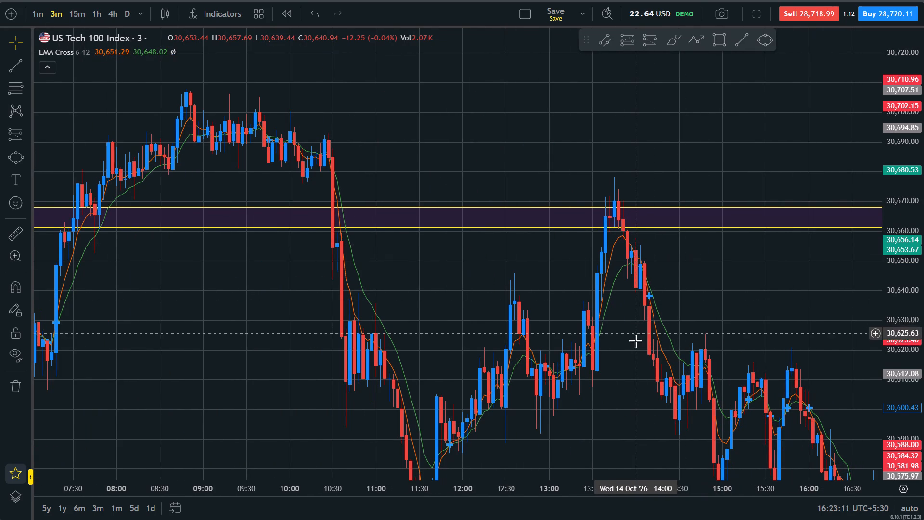
scroll(631, 348, up, 3)
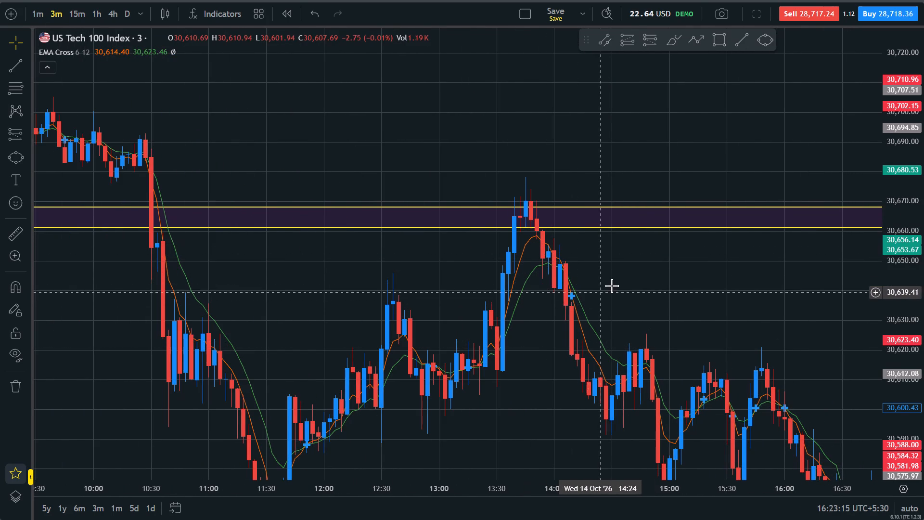
click(654, 45)
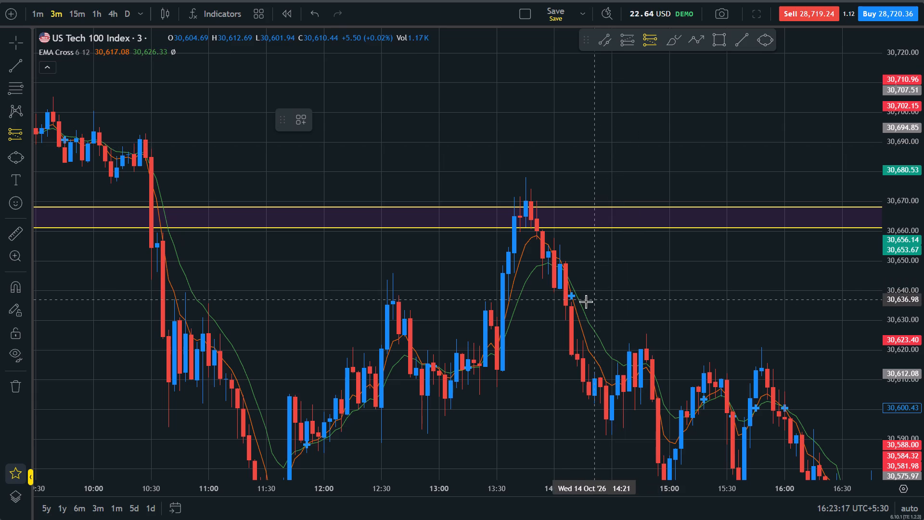
click(573, 304)
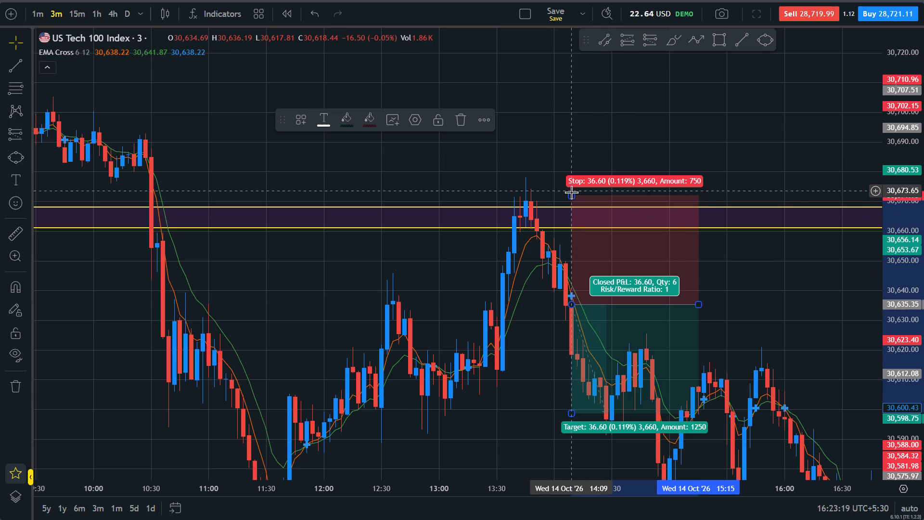
drag(571, 193, 579, 262)
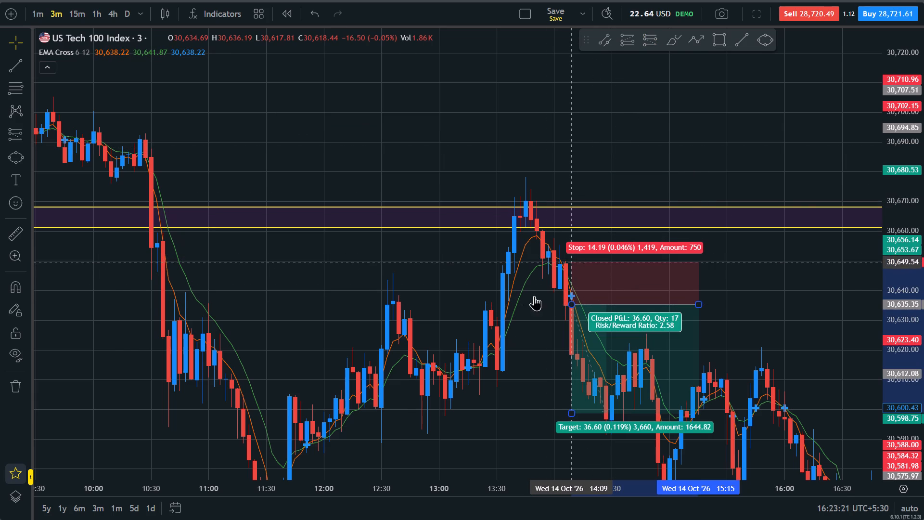
drag(536, 351, 543, 202)
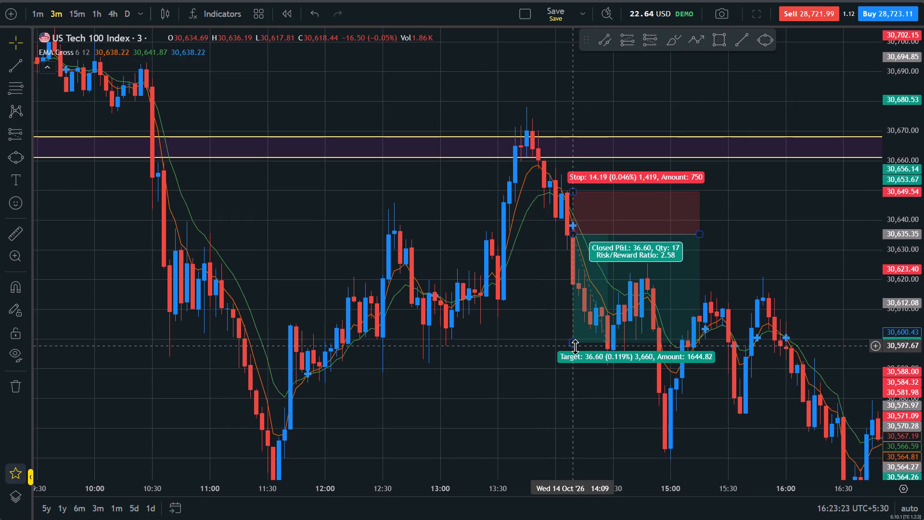
drag(573, 347, 587, 447)
Place a short position at the 14 October 16:00 EMA cross with entry about 30,596 and stop about 30,607.
drag(496, 418, 345, 206)
drag(622, 254, 621, 255)
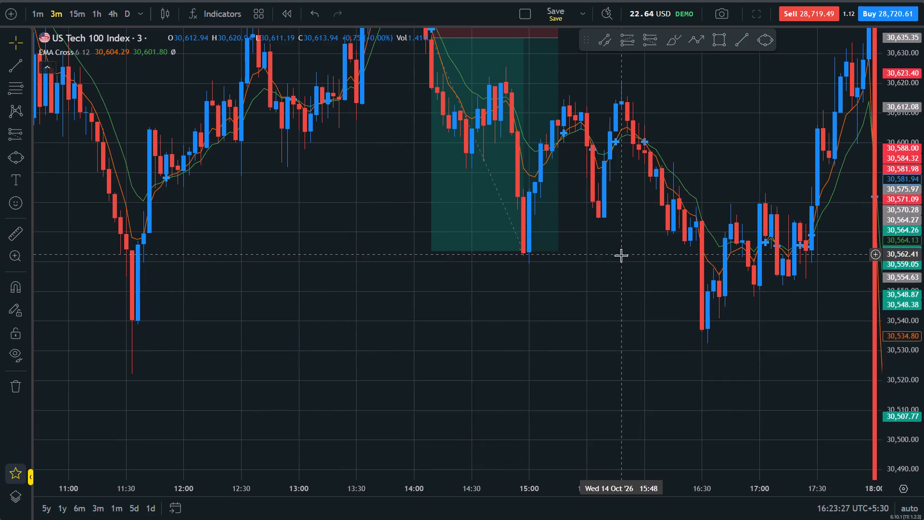
drag(621, 255, 546, 365)
drag(639, 168, 639, 183)
drag(636, 181, 637, 198)
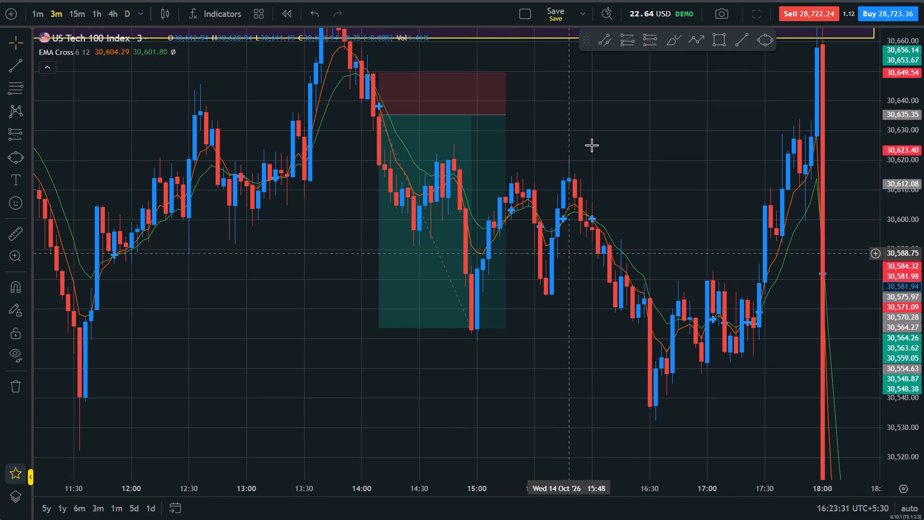
click(649, 44)
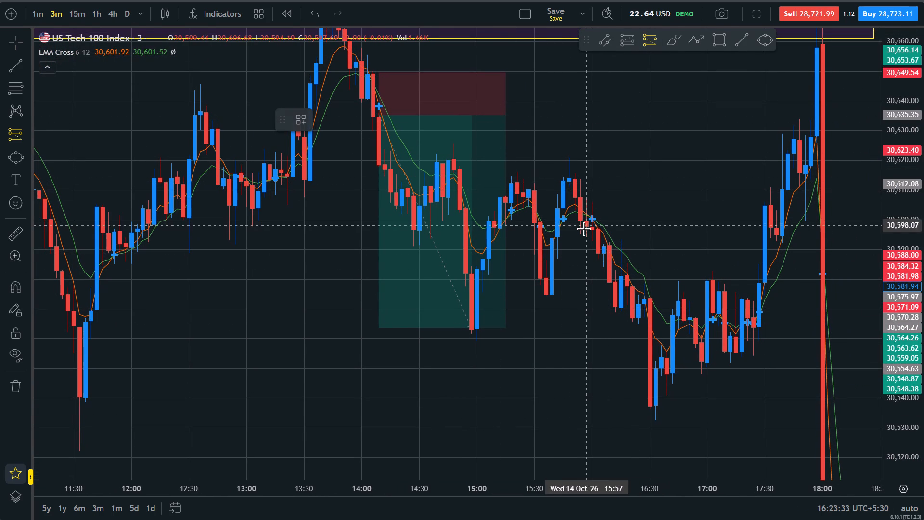
click(593, 230)
drag(562, 104, 561, 242)
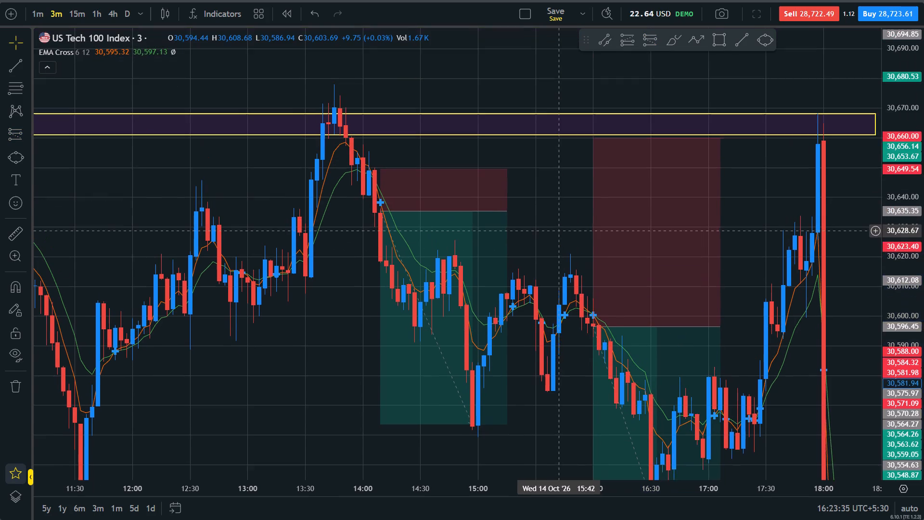
drag(561, 242, 562, 245)
drag(594, 153, 606, 324)
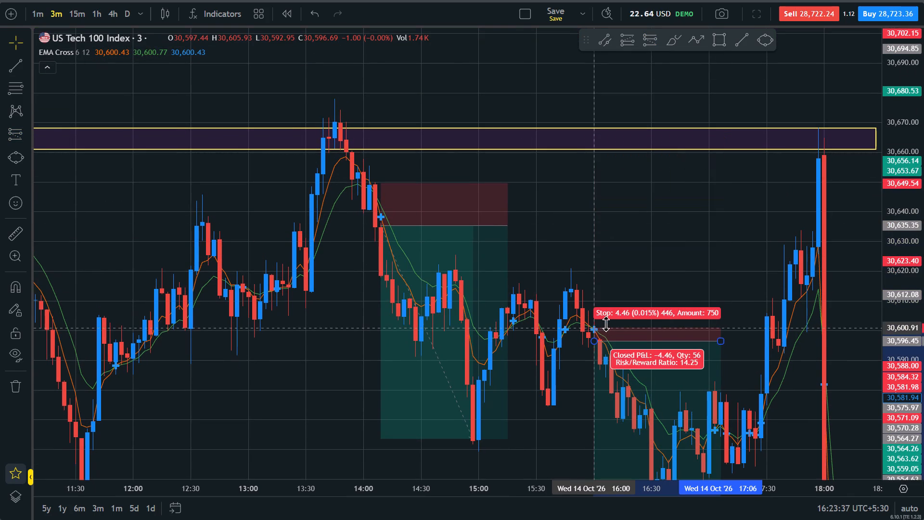
drag(606, 324, 614, 309)
Set the 16:00 short position's target to about 30,534 and shorten the position to end around 16:33.
drag(677, 247, 664, 89)
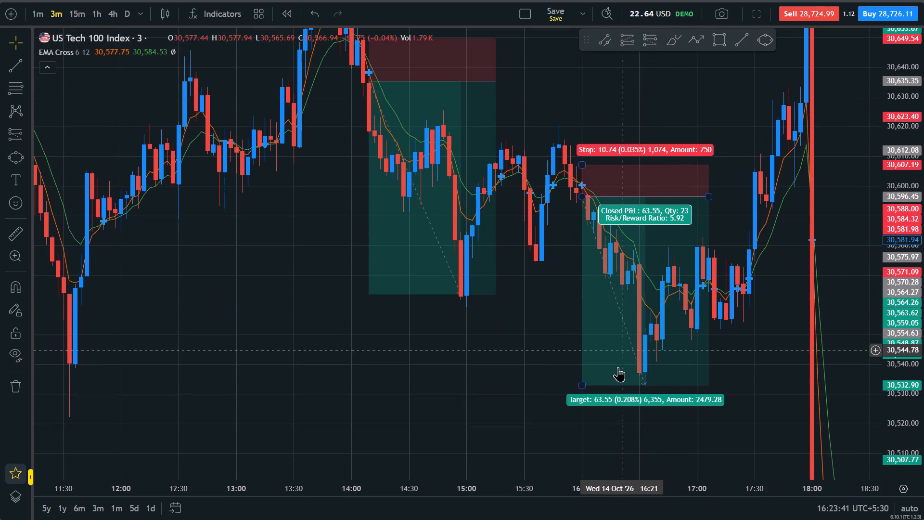
drag(583, 386, 589, 381)
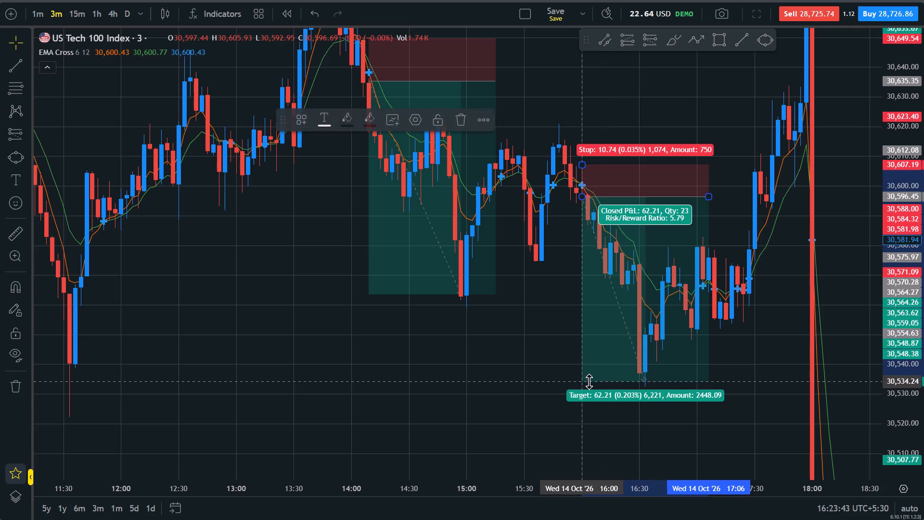
drag(589, 381, 591, 381)
drag(775, 346, 750, 352)
drag(695, 202, 693, 201)
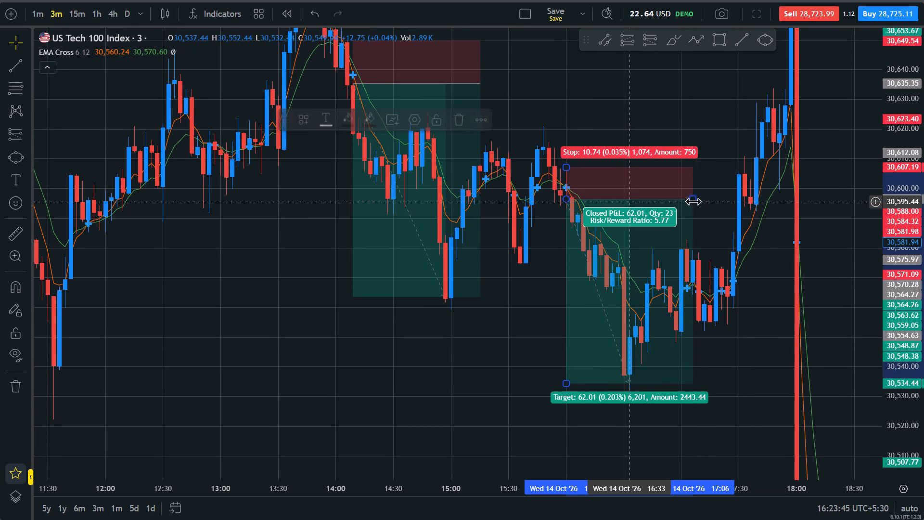
drag(693, 201, 629, 190)
Examine the price action from 14 October 18:00 down to the zone at about 30,030 to 30,040.
drag(726, 350, 707, 390)
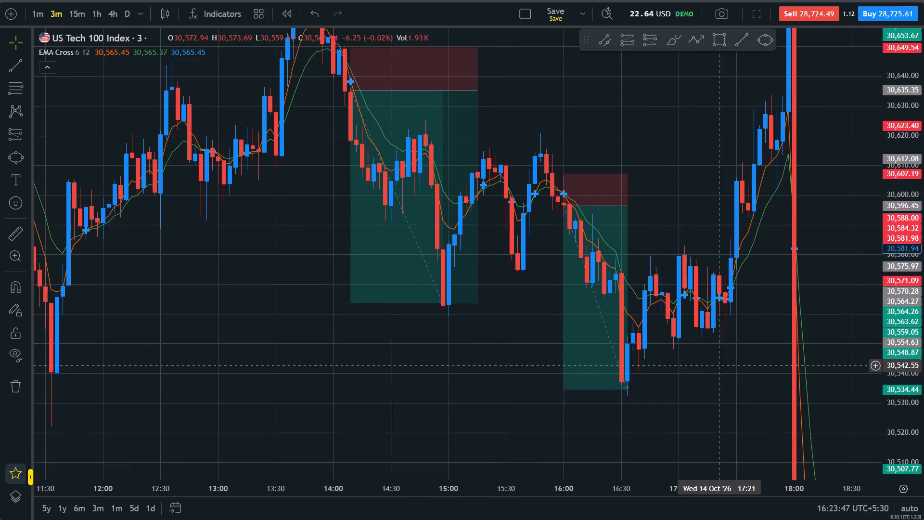
drag(707, 390, 645, 481)
drag(923, 198, 921, 347)
drag(767, 350, 424, 34)
drag(585, 376, 398, 0)
drag(773, 372, 421, 97)
drag(923, 201, 923, 365)
drag(734, 332, 504, 176)
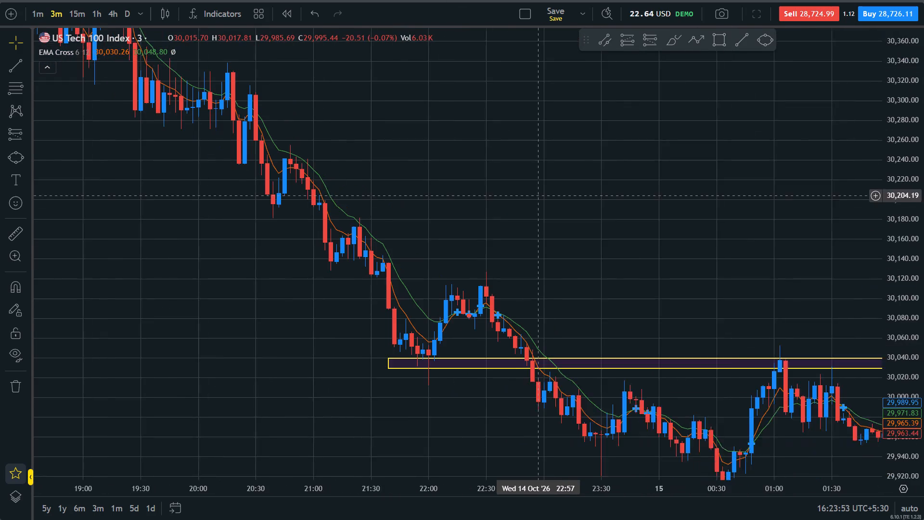
drag(504, 176, 504, 176)
drag(449, 210, 740, 248)
Examine the 14 October 22:36 EMA cross and the candles around the 30,030 to 30,040 zone up to 15 October 01:15.
scroll(769, 251, up, 4)
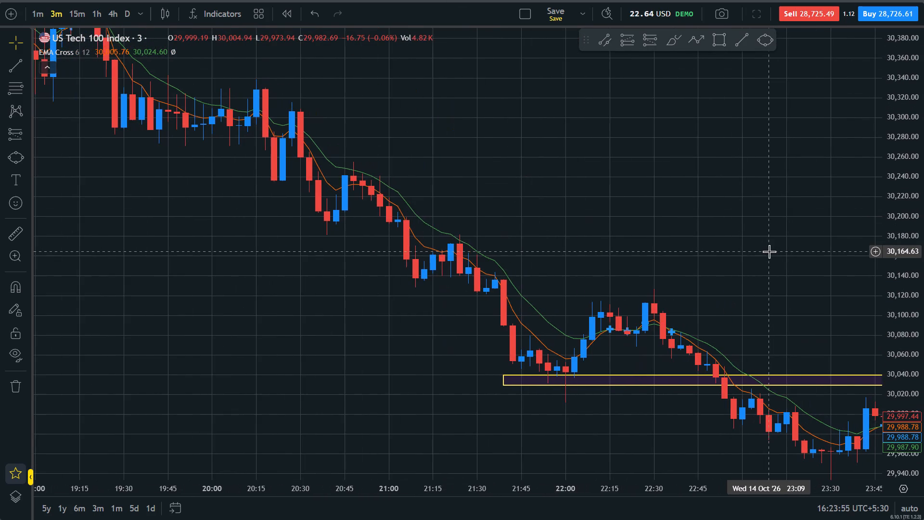
drag(923, 446, 923, 229)
drag(704, 384, 709, 266)
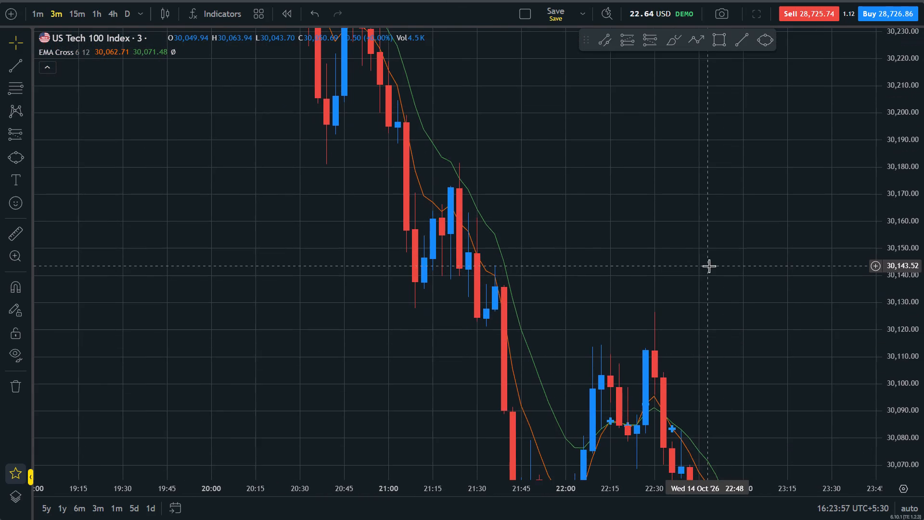
scroll(709, 266, up, 1)
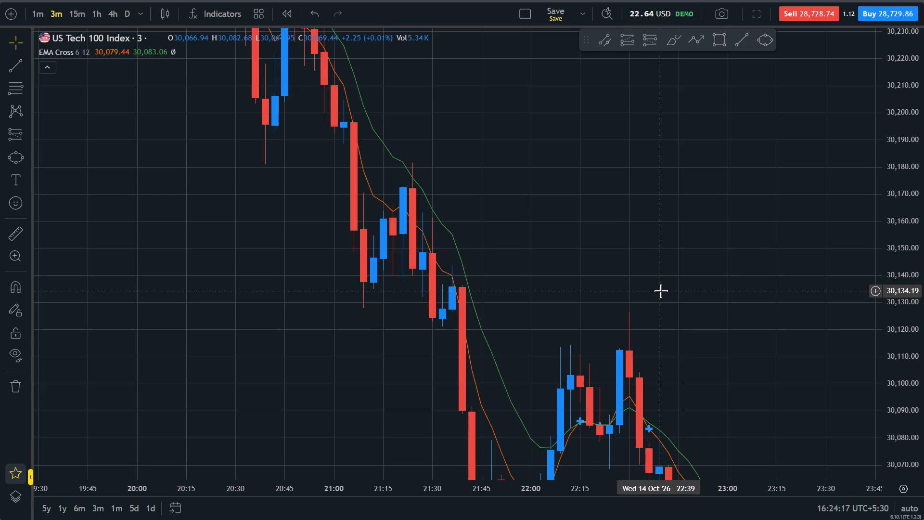
scroll(661, 291, up, 1)
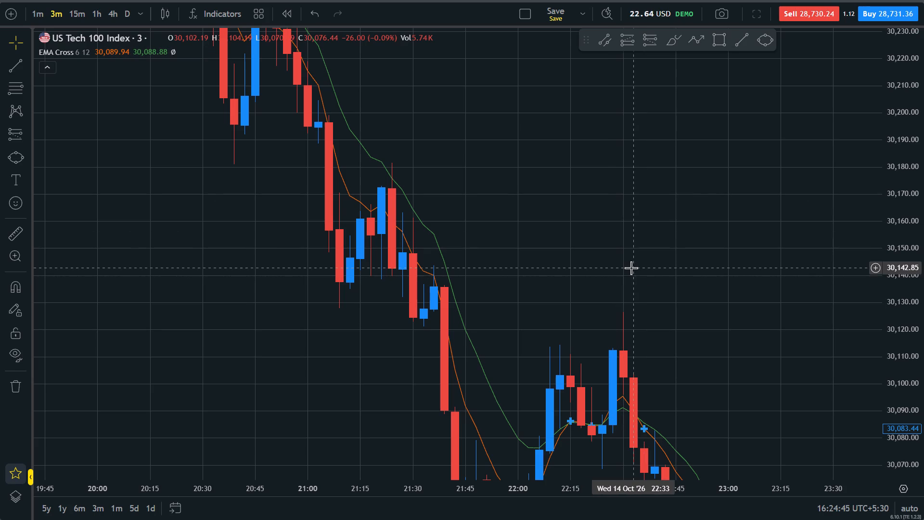
drag(706, 362, 697, 287)
drag(923, 385, 922, 430)
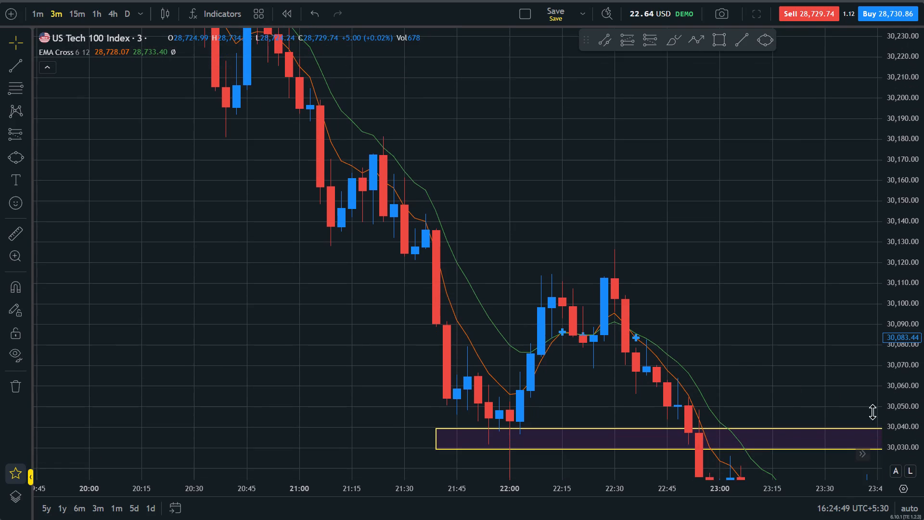
drag(706, 342, 603, 341)
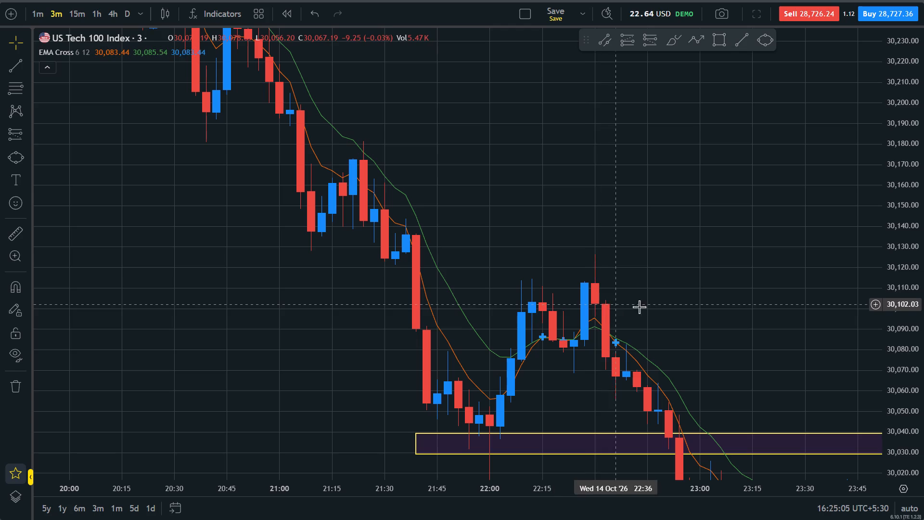
drag(654, 314, 379, 212)
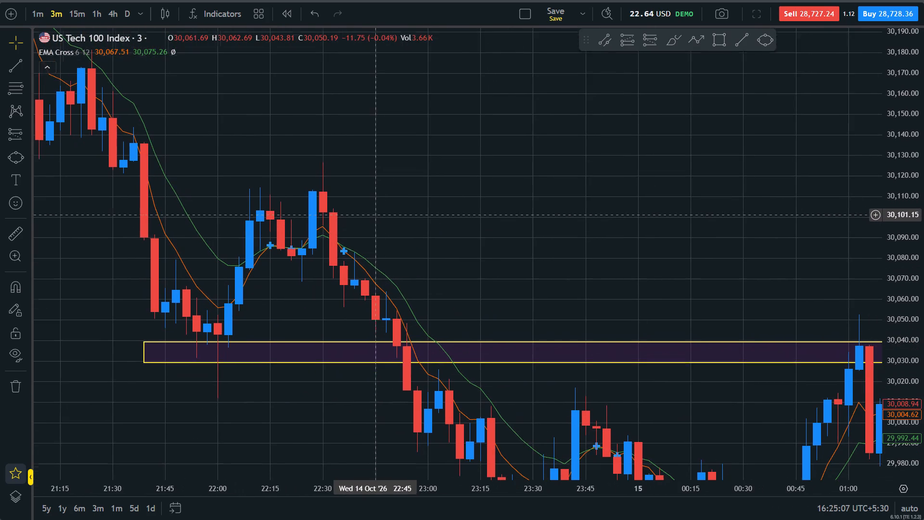
drag(379, 212, 379, 212)
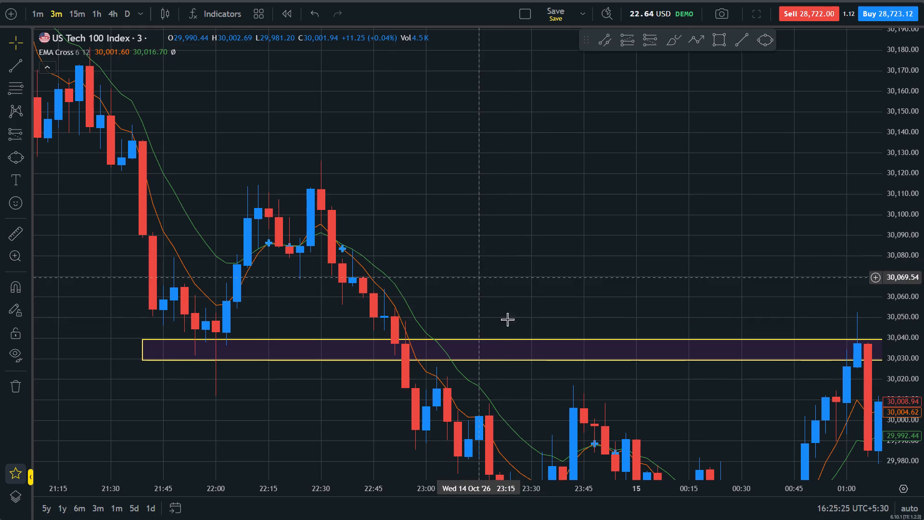
drag(517, 336, 468, 247)
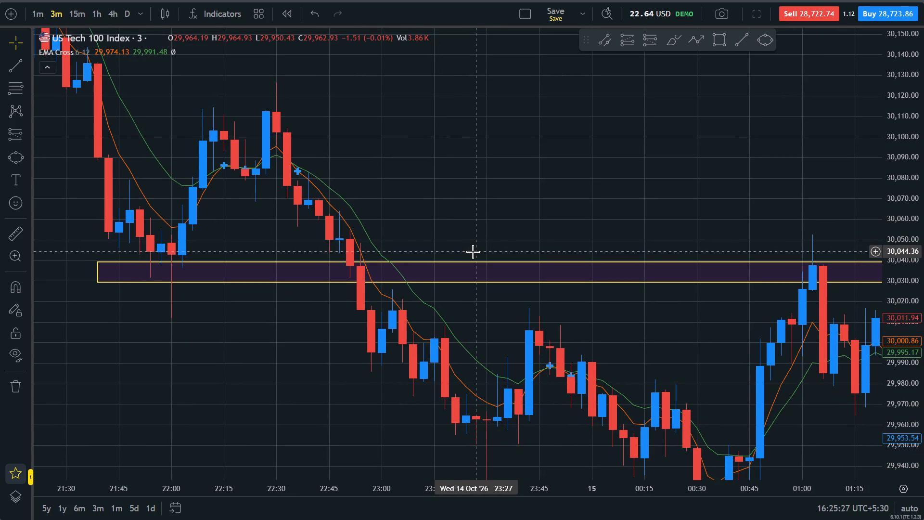
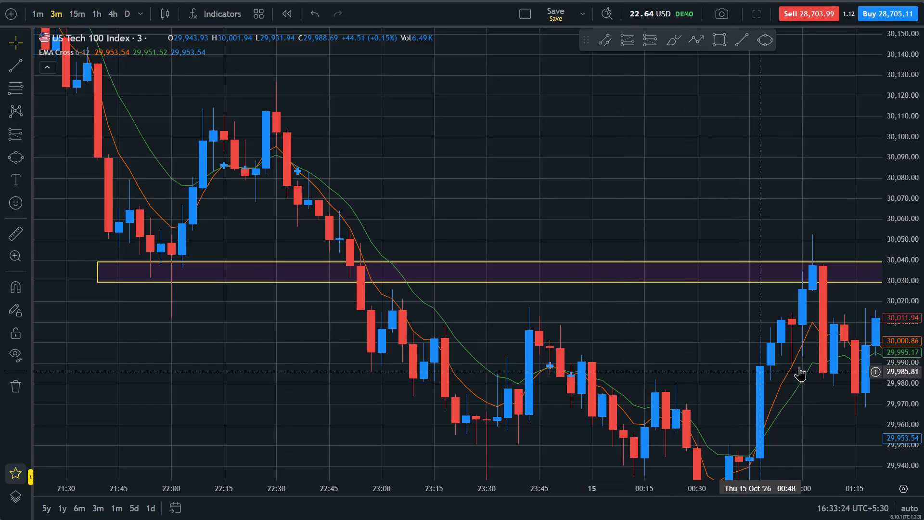
Examine the 15 October 01:00 to 03:45 reaction below the 30,030 to 30,040 zone and the 14 October decline from about 19:30 into it.
drag(796, 365, 764, 358)
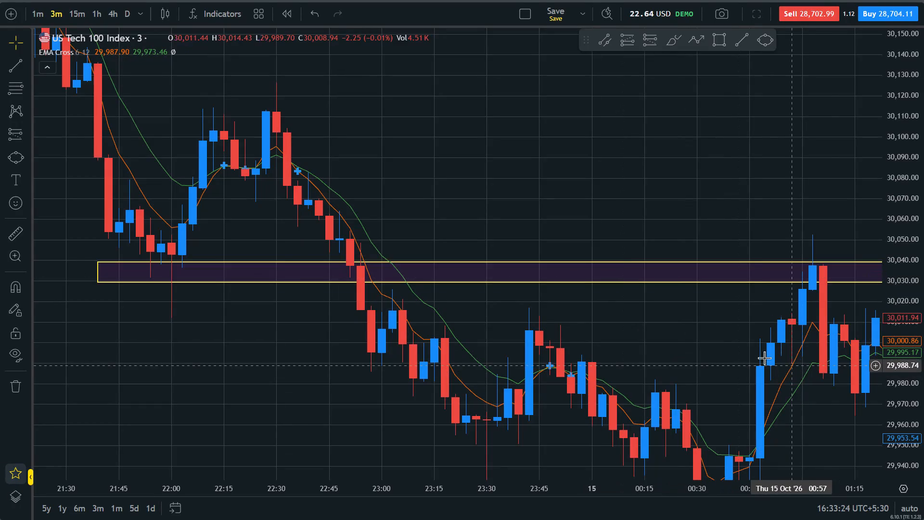
drag(764, 358, 382, 298)
scroll(382, 298, down, 5)
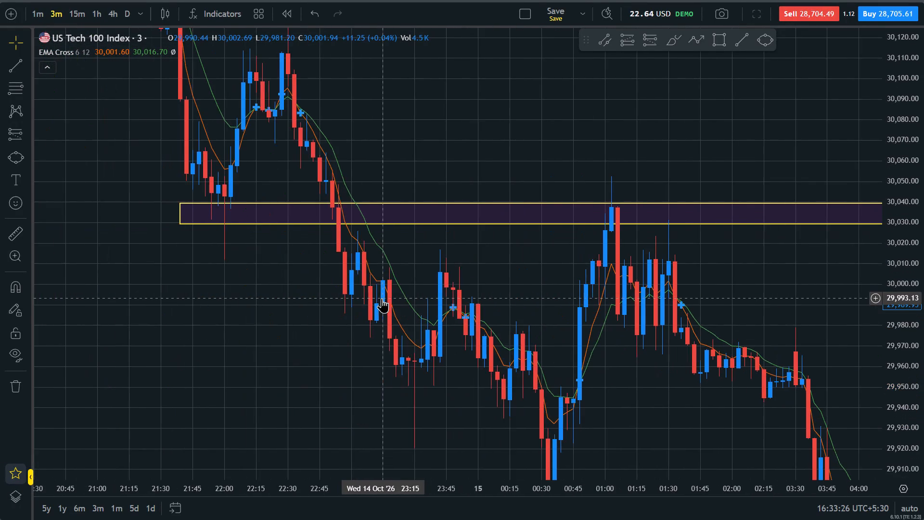
scroll(382, 298, down, 1)
drag(462, 110, 628, 330)
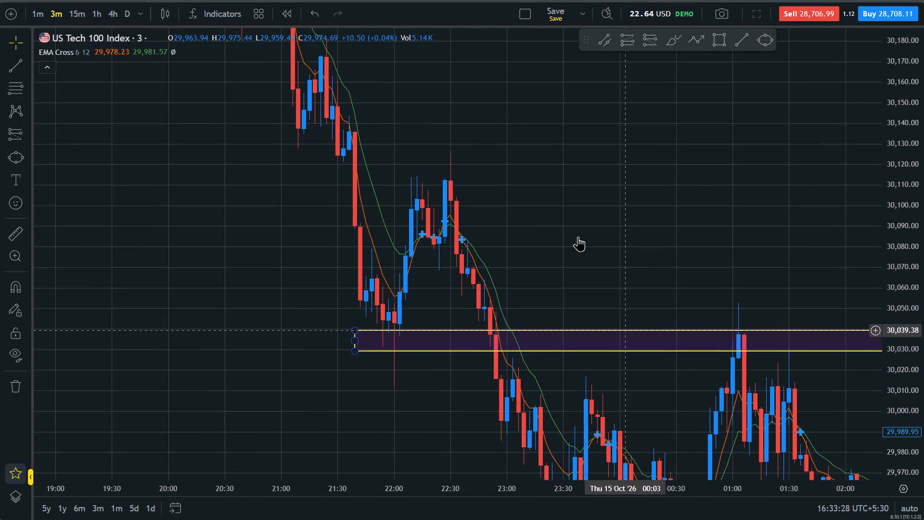
drag(526, 215, 923, 519)
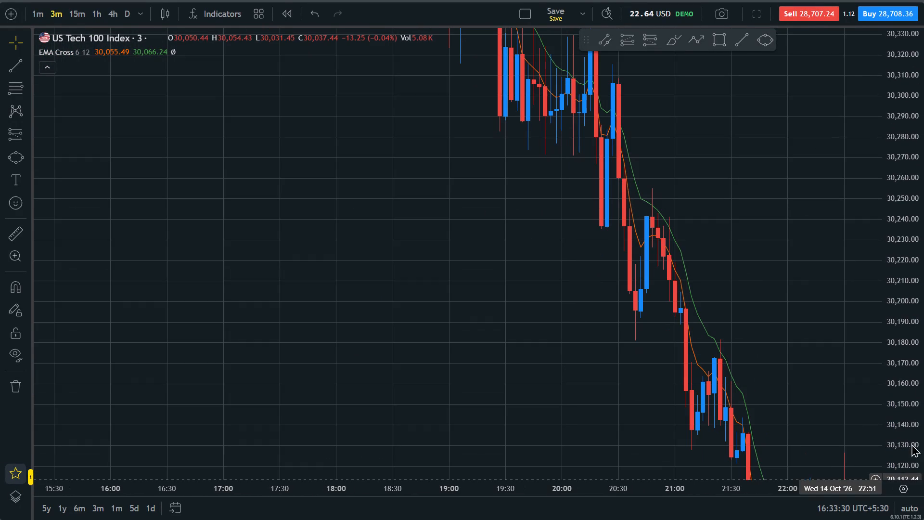
drag(923, 285, 923, 364)
drag(747, 285, 521, 236)
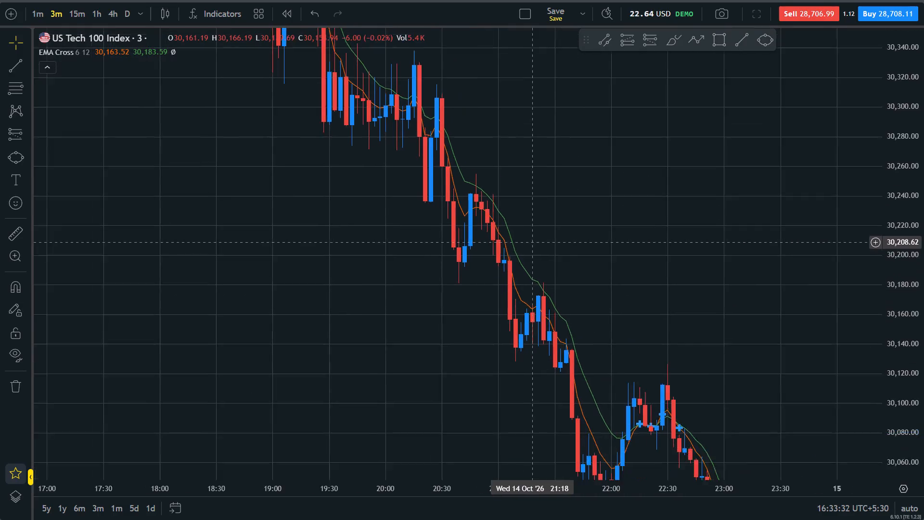
drag(521, 236, 444, 165)
scroll(449, 165, up, 1)
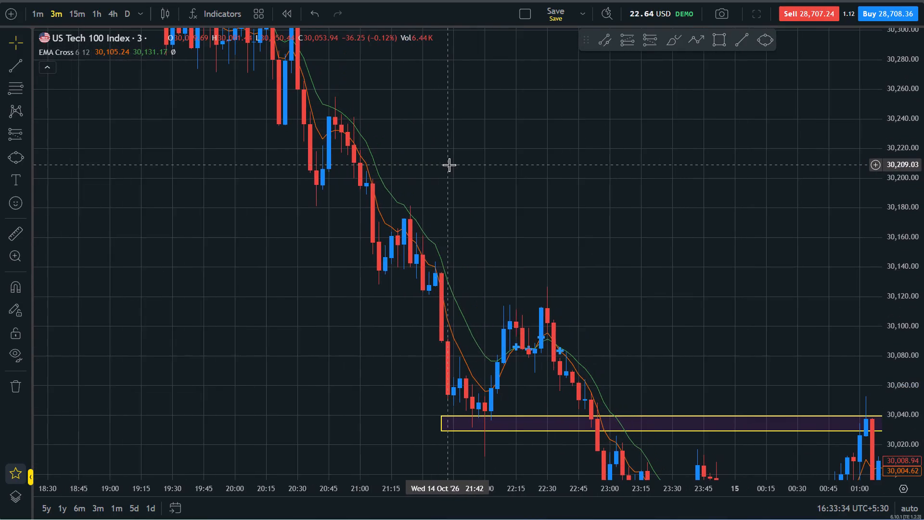